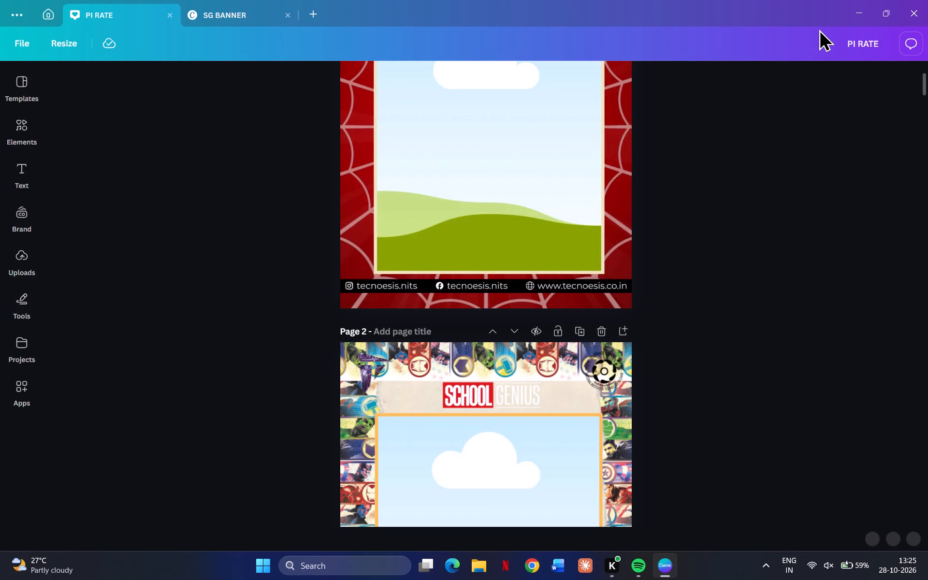
Widen the image frame on page 1, the Shutter World design, by extending its right side closer to the page edge.
{"action": "scroll", "coordinate": [631, 433], "scroll_direction": "up", "scroll_amount": 9}
{"action": "scroll", "coordinate": [631, 433], "scroll_direction": "down", "scroll_amount": 1}
{"action": "scroll", "coordinate": [631, 433], "scroll_direction": "up", "scroll_amount": 1}
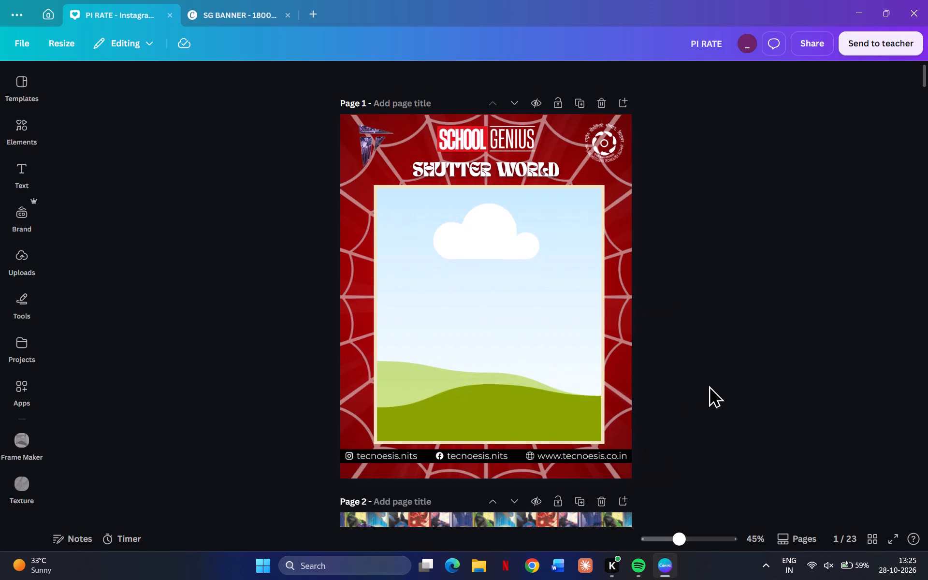
{"action": "scroll", "coordinate": [571, 362], "scroll_direction": "down", "scroll_amount": 5}
{"action": "scroll", "coordinate": [596, 301], "scroll_direction": "up", "scroll_amount": 2}
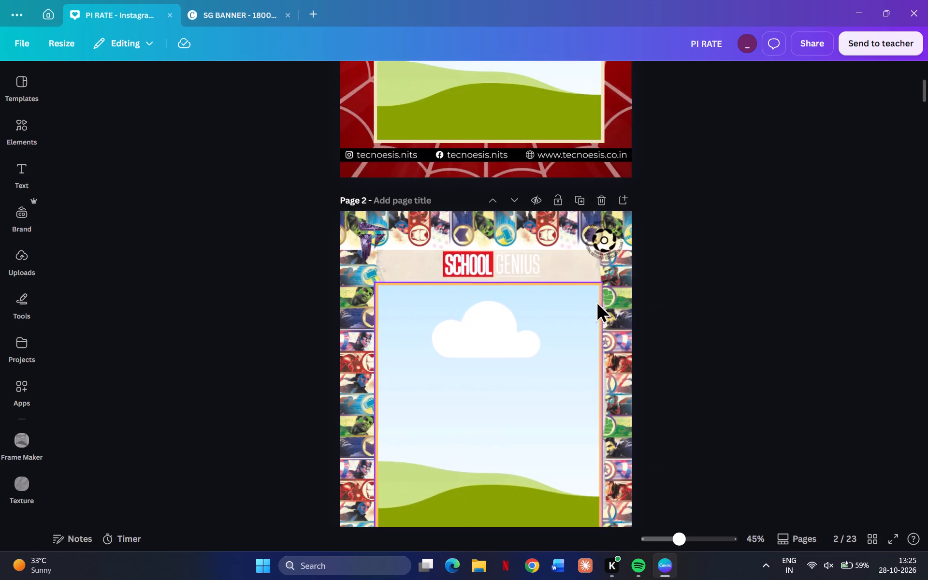
{"action": "scroll", "coordinate": [596, 301], "scroll_direction": "up", "scroll_amount": 6}
{"action": "left_click", "coordinate": [513, 339]}
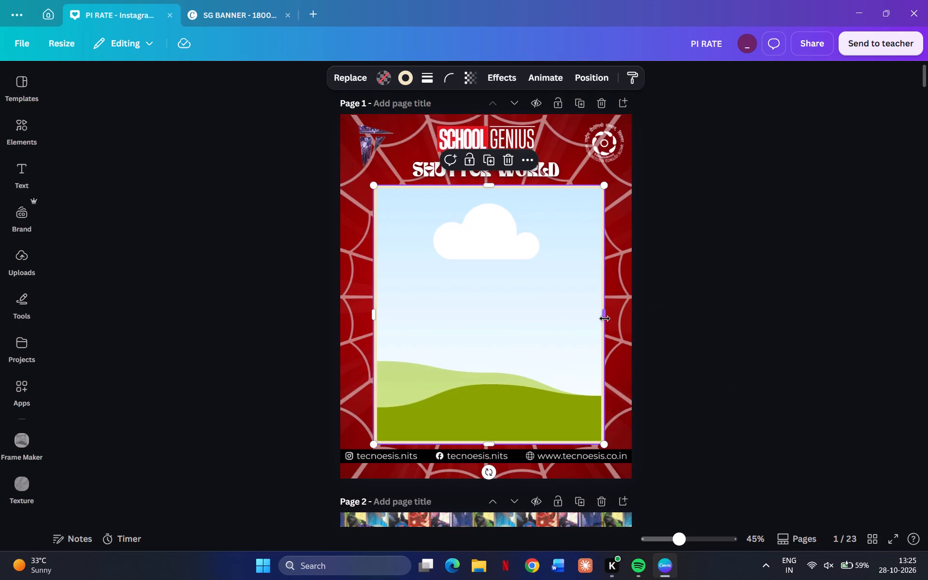
{"action": "left_click_drag", "start_coordinate": [605, 319], "coordinate": [620, 320]}
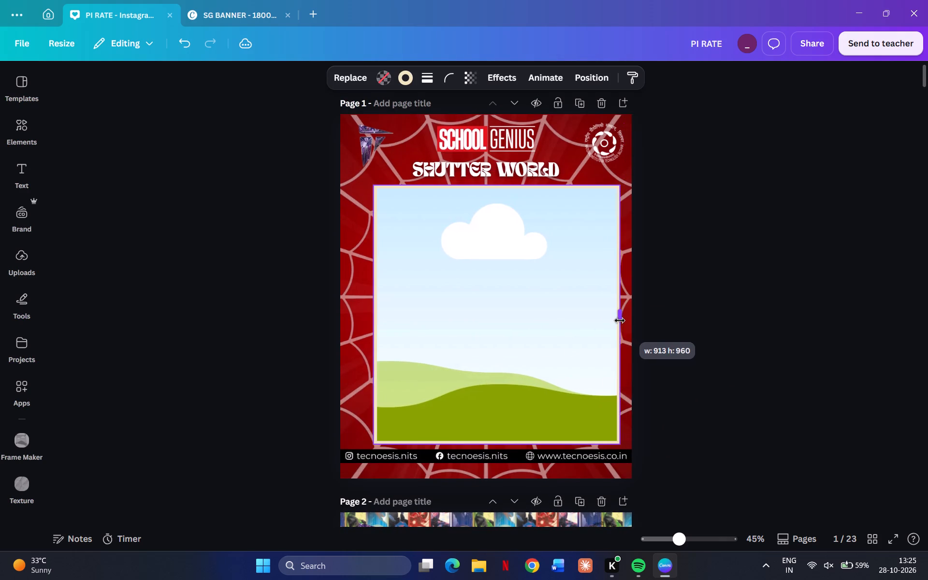
{"action": "left_click_drag", "start_coordinate": [620, 320], "coordinate": [616, 321]}
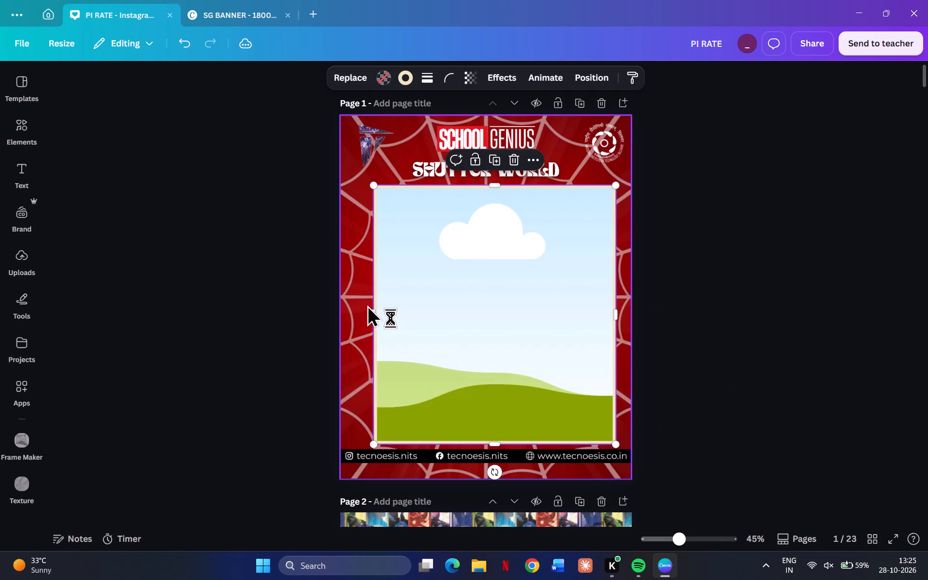
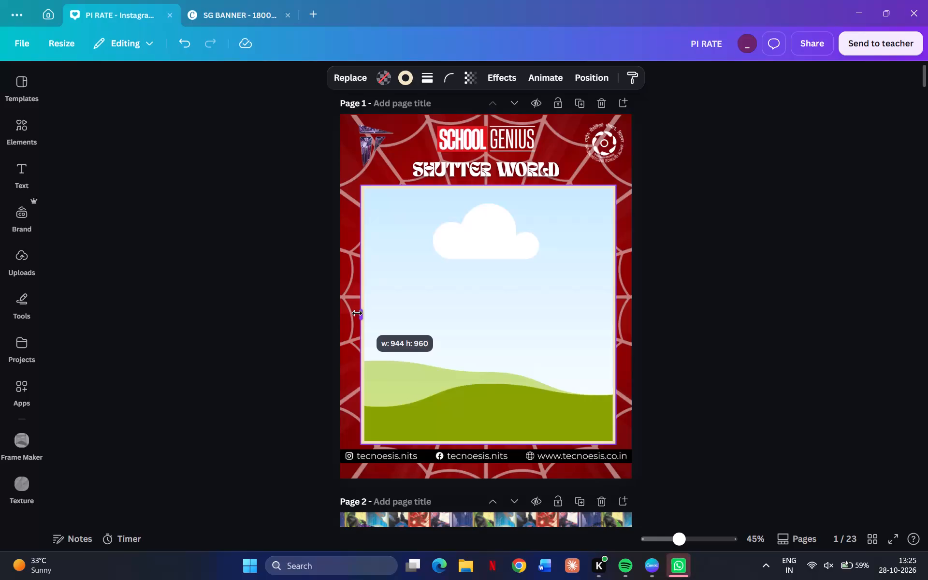
Review the widened image frame and the Shutter World title on page 1, comparing the layout with the School Genius pages that follow.
{"action": "left_click", "coordinate": [743, 302]}
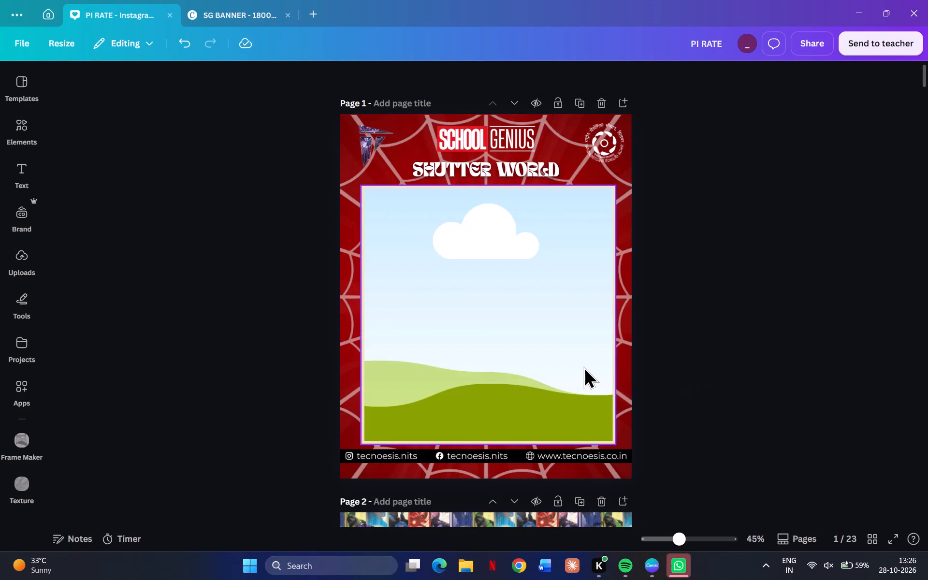
{"action": "left_click", "coordinate": [438, 318]}
{"action": "left_click", "coordinate": [695, 188]}
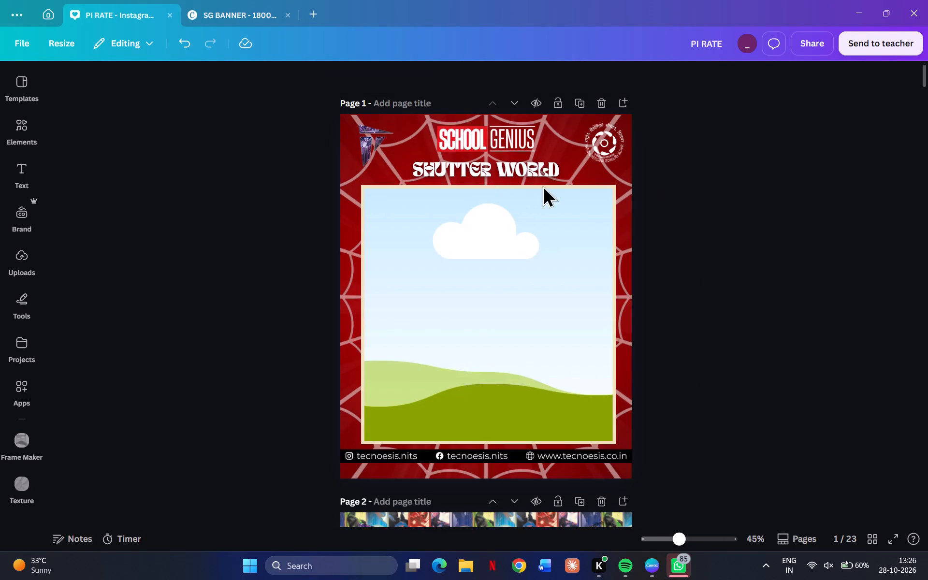
{"action": "left_click", "coordinate": [754, 205]}
{"action": "scroll", "coordinate": [713, 415], "scroll_direction": "down", "scroll_amount": 6}
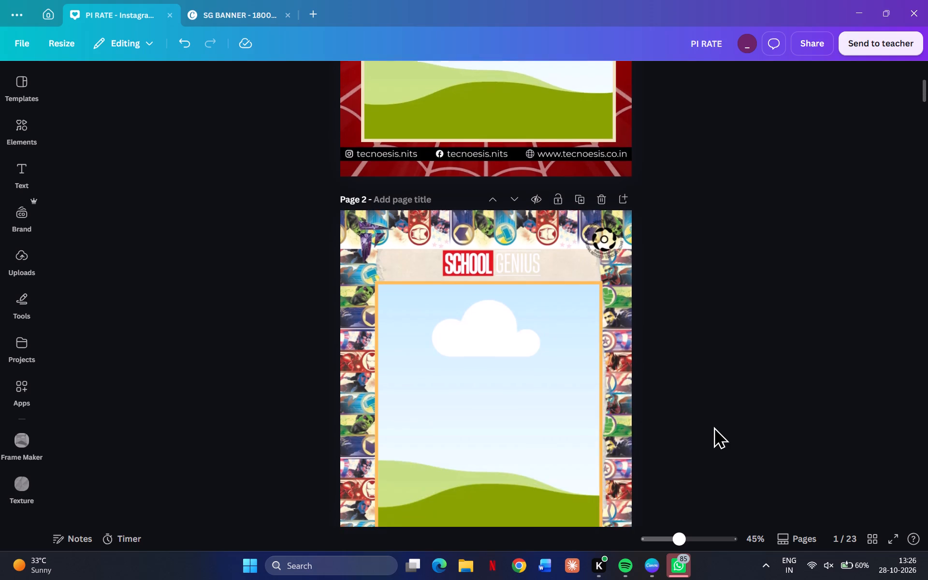
{"action": "scroll", "coordinate": [713, 426], "scroll_direction": "down", "scroll_amount": 1}
{"action": "scroll", "coordinate": [713, 426], "scroll_direction": "up", "scroll_amount": 20}
{"action": "left_click", "coordinate": [472, 276]}
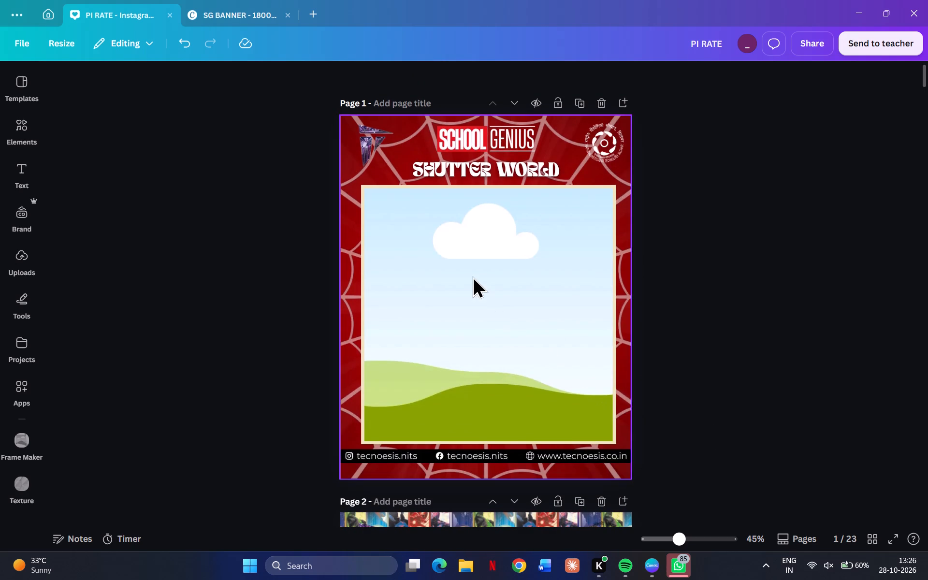
{"action": "left_click", "coordinate": [775, 214]}
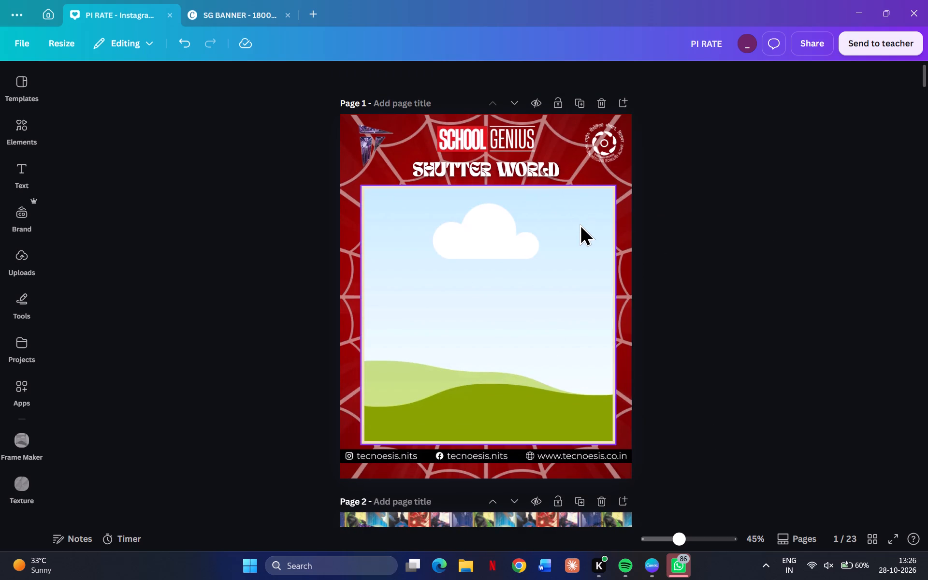
{"action": "left_click", "coordinate": [534, 170]}
{"action": "left_click", "coordinate": [753, 169]}
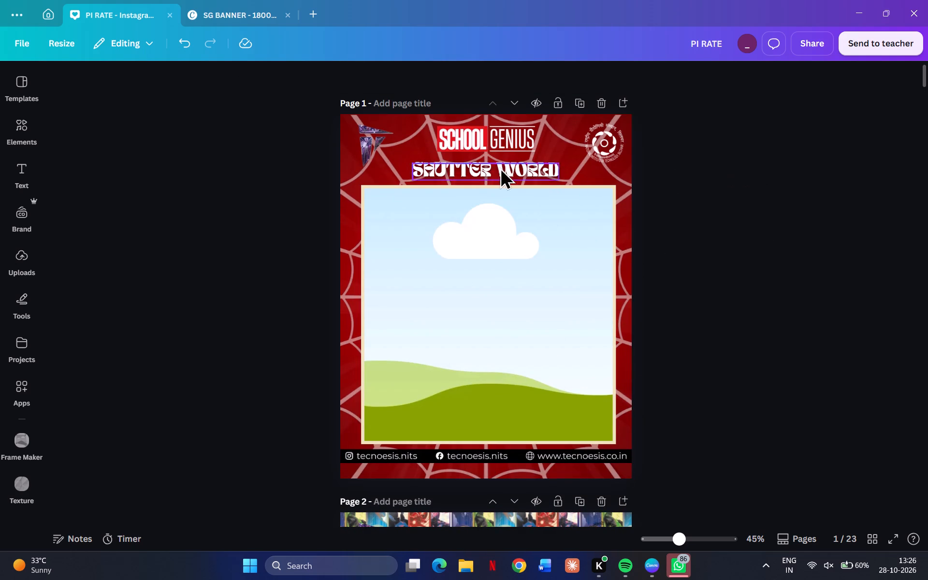
{"action": "left_click", "coordinate": [496, 167]}
{"action": "left_click", "coordinate": [513, 221]}
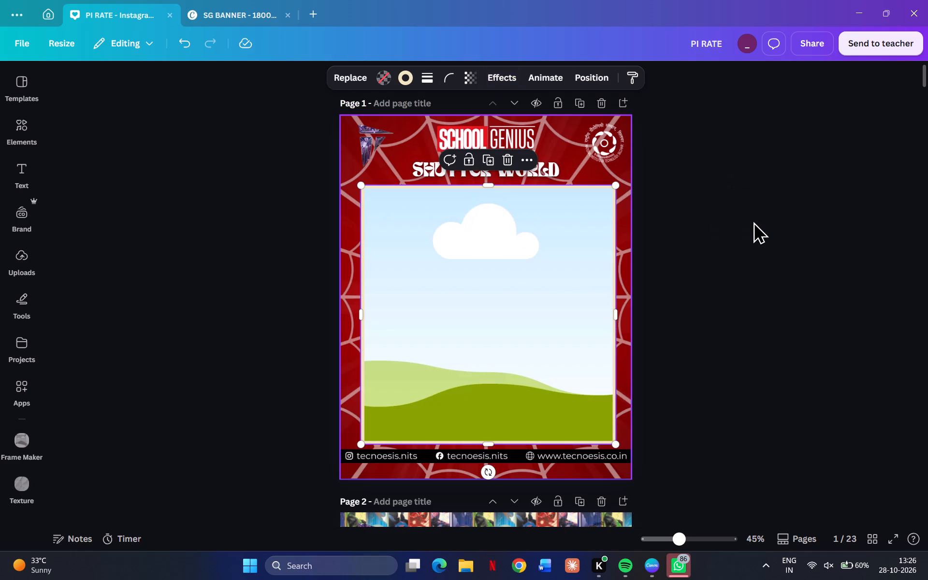
{"action": "left_click", "coordinate": [696, 183]}
{"action": "scroll", "coordinate": [674, 396], "scroll_direction": "up", "scroll_amount": 1}
{"action": "scroll", "coordinate": [674, 396], "scroll_direction": "down", "scroll_amount": 9}
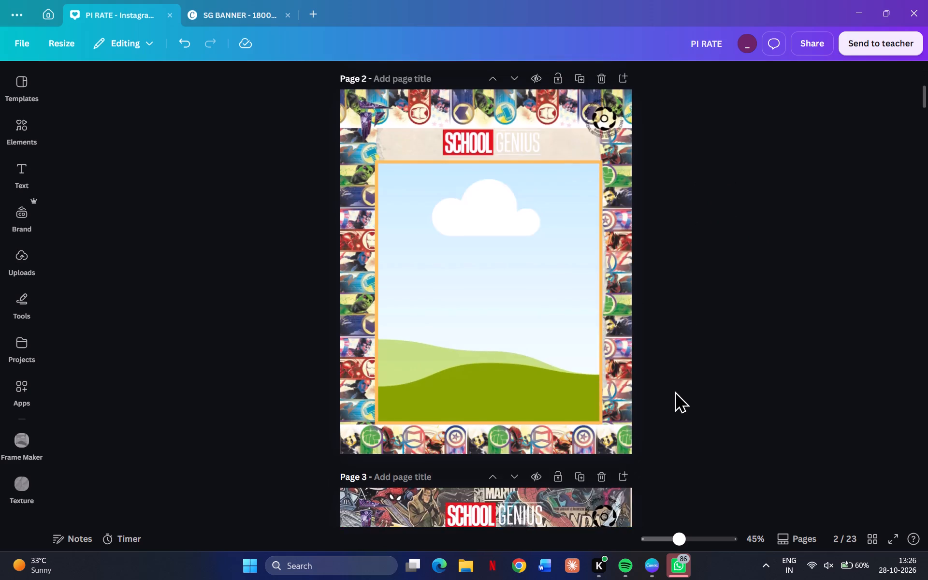
{"action": "scroll", "coordinate": [674, 391], "scroll_direction": "down", "scroll_amount": 4}
{"action": "scroll", "coordinate": [674, 391], "scroll_direction": "up", "scroll_amount": 18}
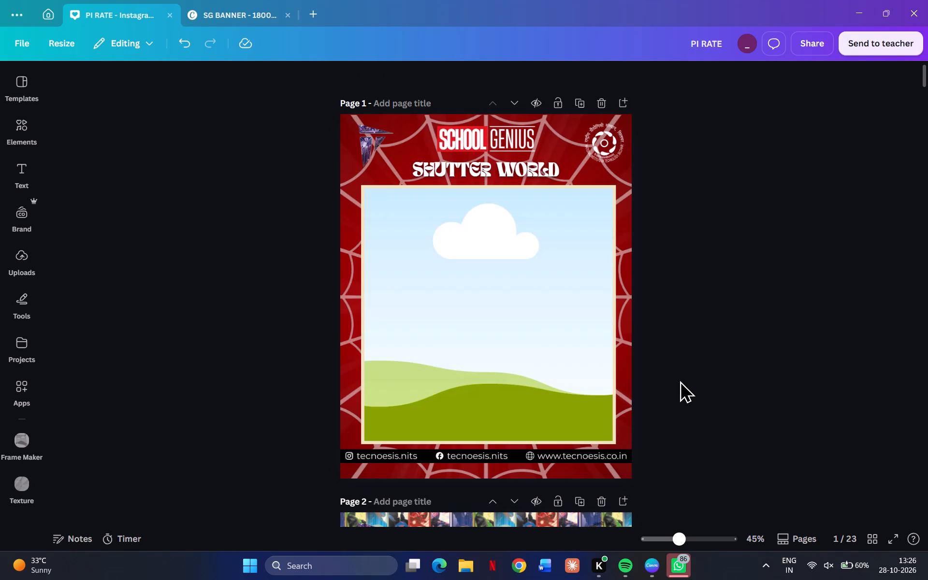
{"action": "left_click", "coordinate": [685, 390]}
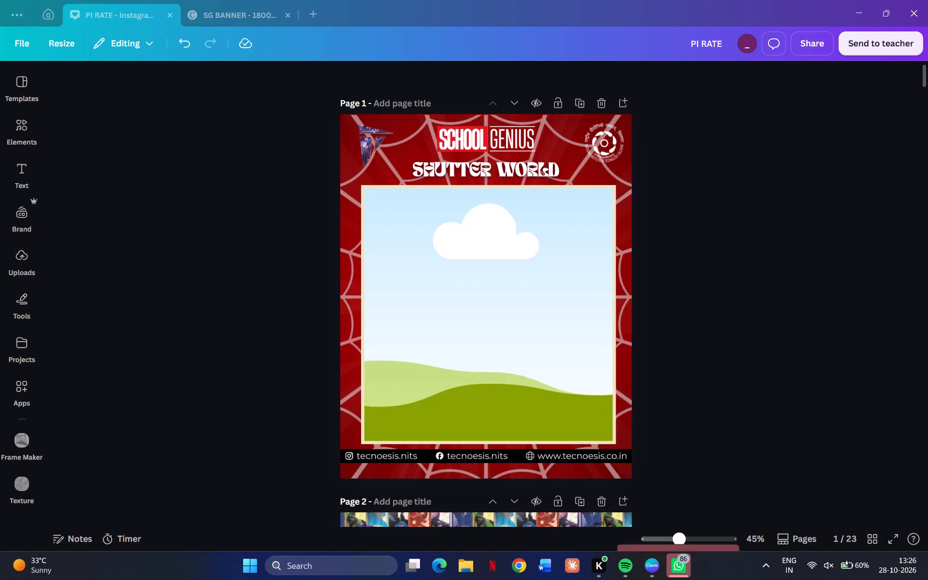
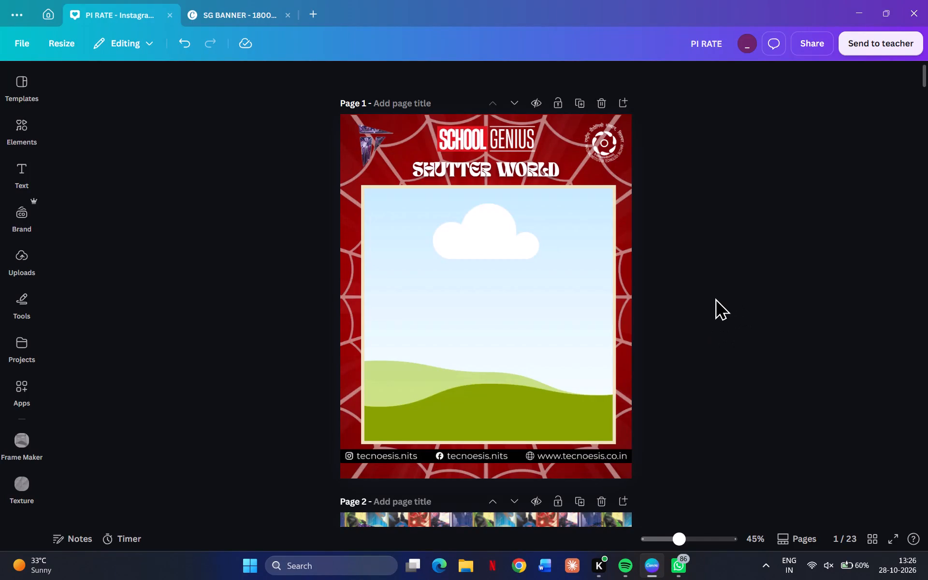
Examine the page 1 layout and the Shutter World title at different magnifications.
{"action": "scroll", "coordinate": [701, 299], "scroll_direction": "up", "scroll_amount": 3}
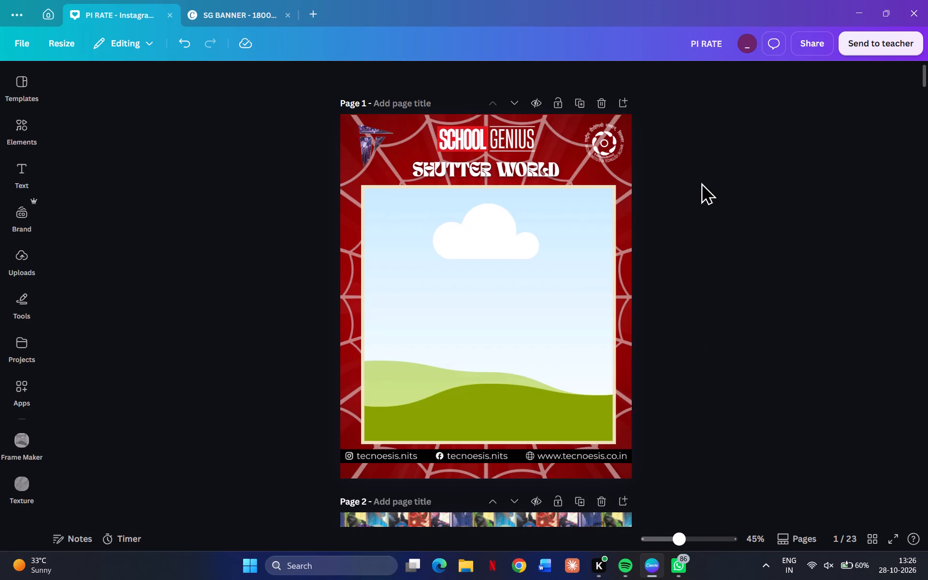
{"action": "left_click", "coordinate": [701, 182]}
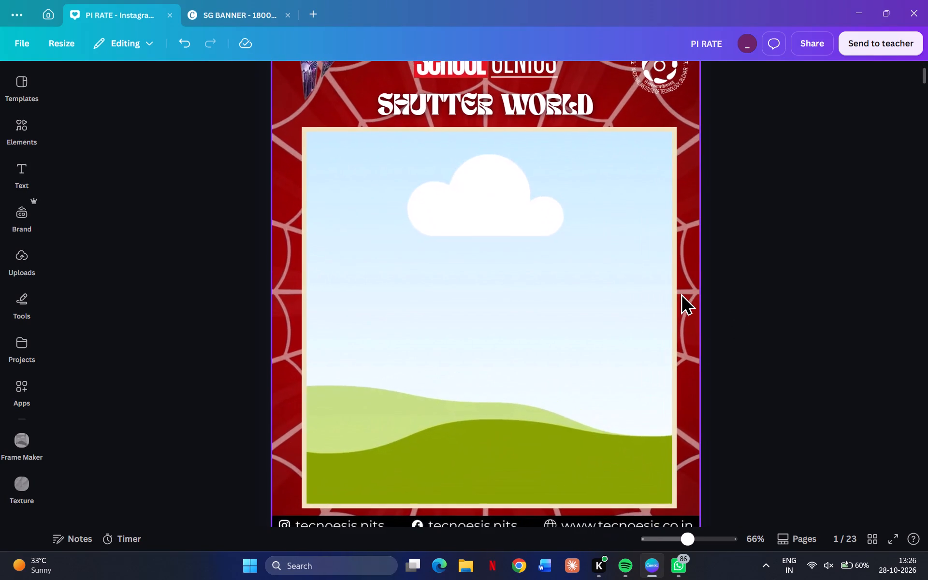
{"action": "scroll", "coordinate": [681, 293], "scroll_direction": "up", "scroll_amount": 3}
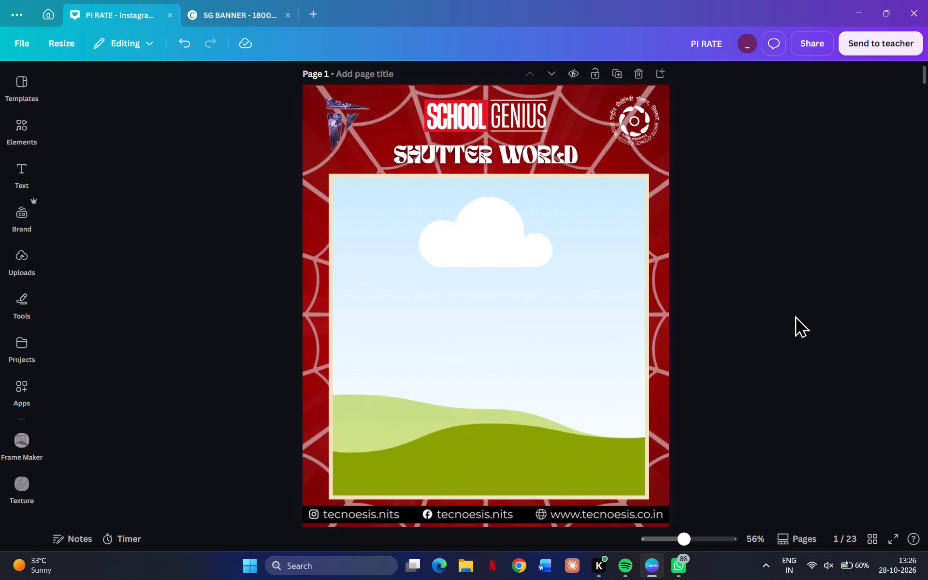
{"action": "scroll", "coordinate": [795, 315], "scroll_direction": "up", "scroll_amount": 3}
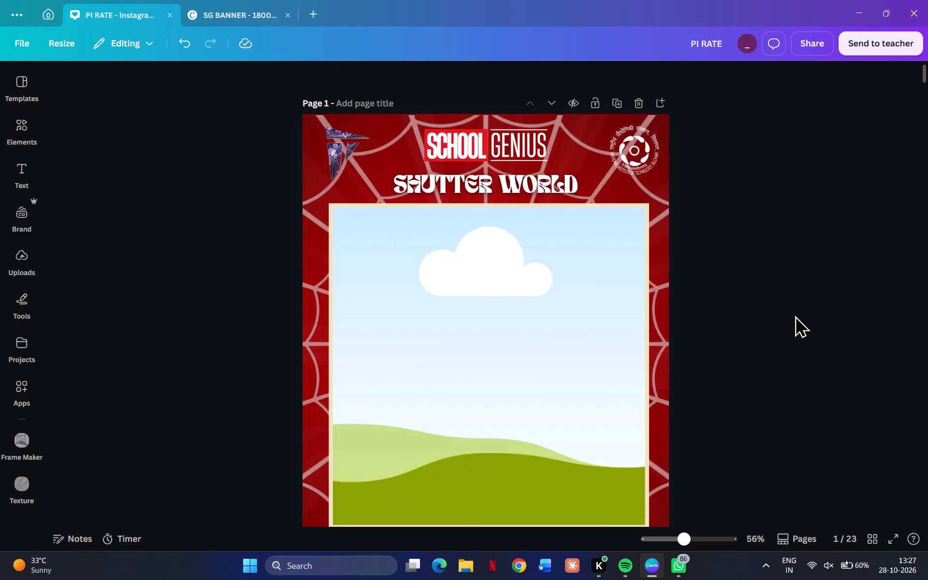
{"action": "scroll", "coordinate": [795, 315], "scroll_direction": "up", "scroll_amount": 1}
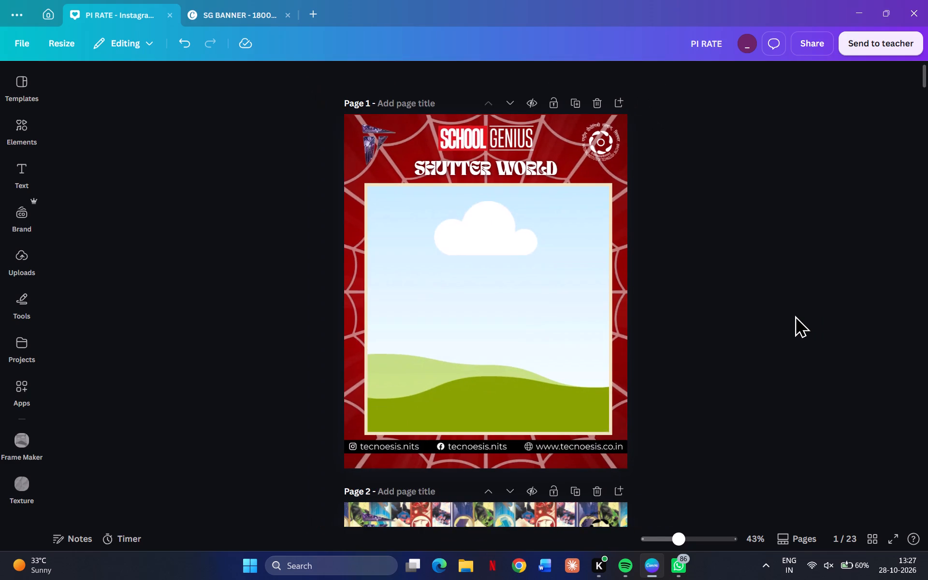
{"action": "scroll", "coordinate": [795, 315], "scroll_direction": "up", "scroll_amount": 3}
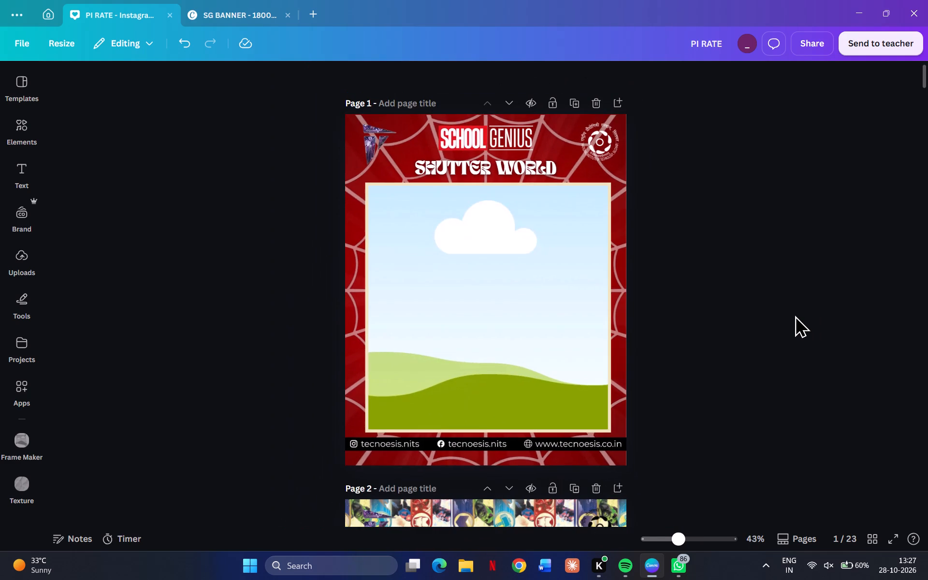
{"action": "scroll", "coordinate": [795, 315], "scroll_direction": "up", "scroll_amount": 2}
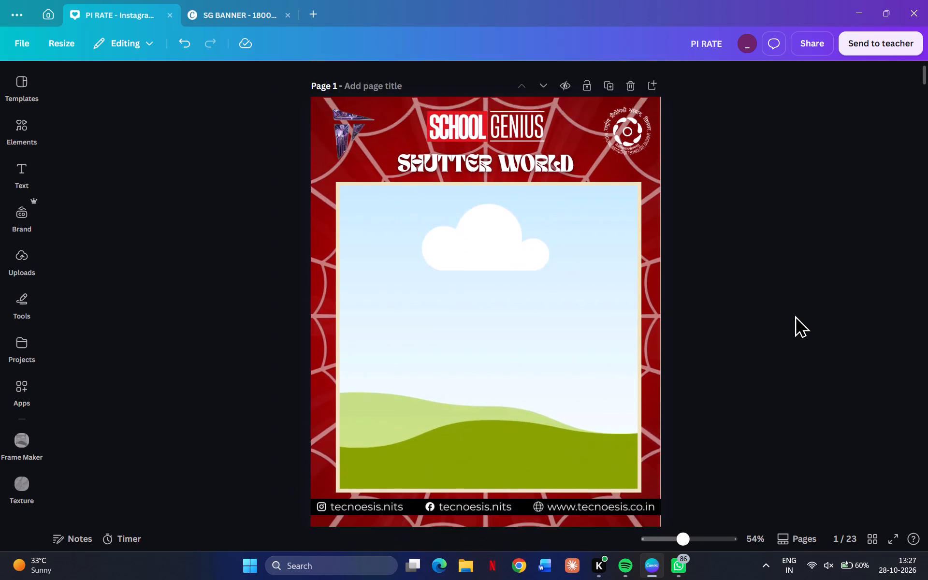
{"action": "scroll", "coordinate": [795, 315], "scroll_direction": "up", "scroll_amount": 2}
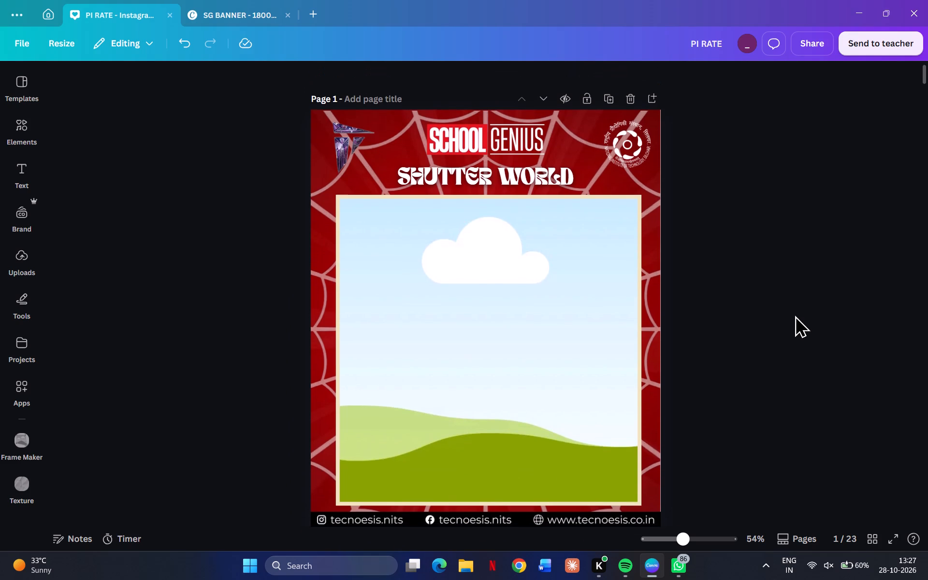
{"action": "left_click", "coordinate": [514, 184]}
{"action": "left_click", "coordinate": [743, 217]}
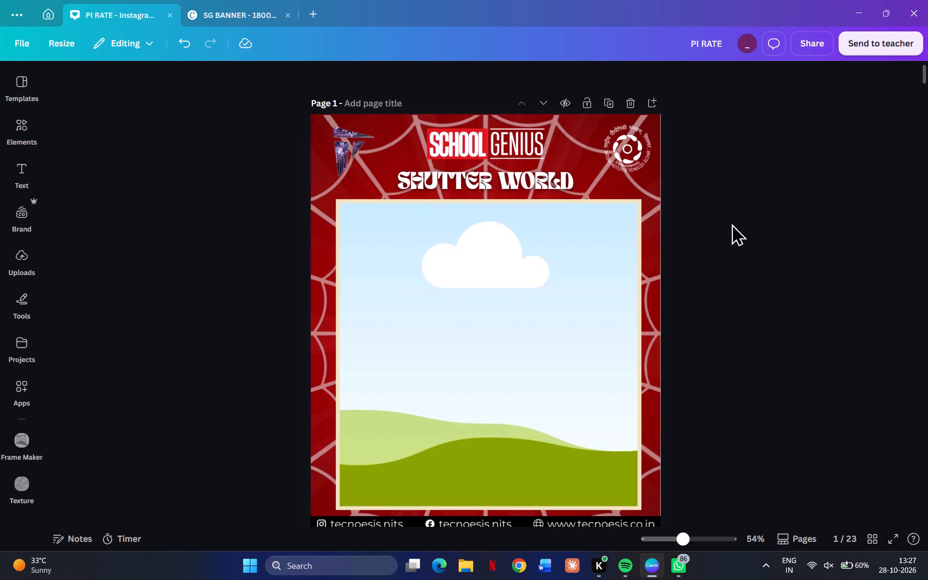
{"action": "left_click", "coordinate": [502, 179]}
{"action": "left_click", "coordinate": [681, 186]}
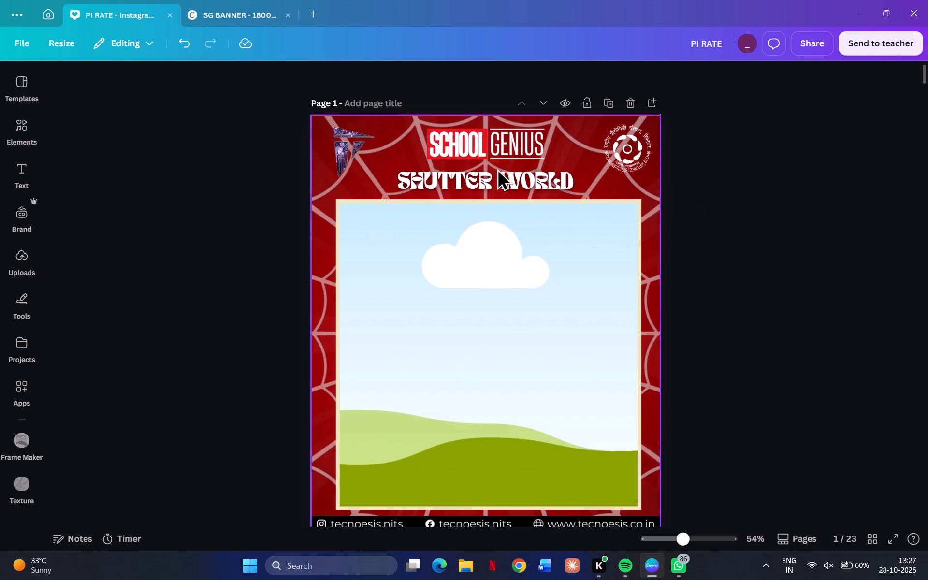
{"action": "left_click", "coordinate": [538, 180]}
{"action": "left_click", "coordinate": [826, 200]}
{"action": "left_click", "coordinate": [478, 184]}
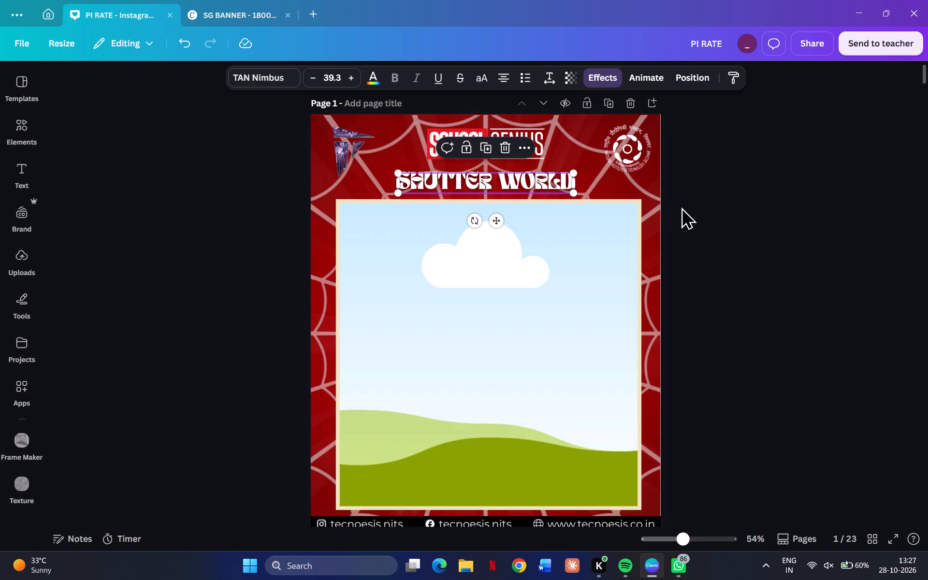
{"action": "left_click", "coordinate": [681, 207]}
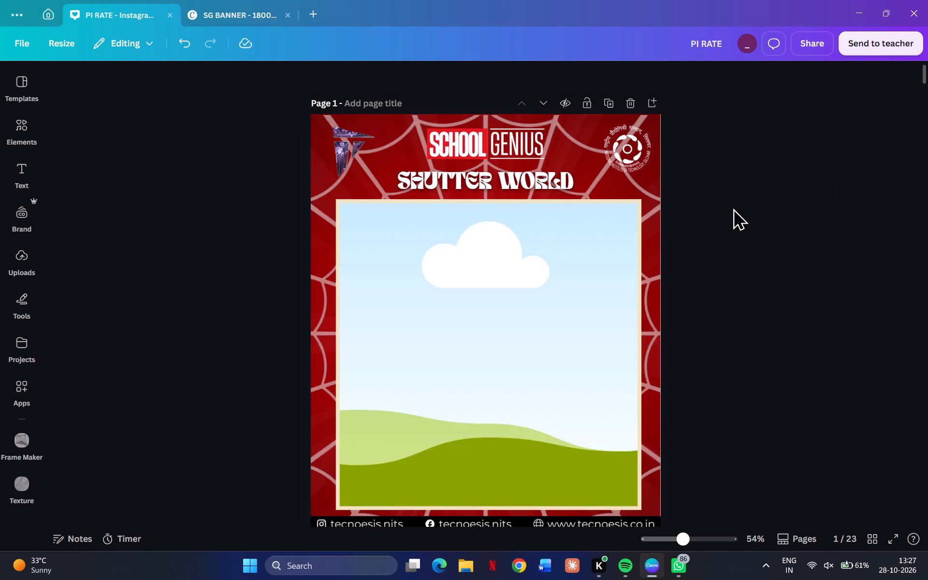
Move the black social-media footer bar on page 1 slightly down, closer to the page's bottom edge, keeping it horizontally centred.
{"action": "scroll", "coordinate": [713, 269], "scroll_direction": "down", "scroll_amount": 2}
{"action": "scroll", "coordinate": [686, 339], "scroll_direction": "up", "scroll_amount": 1}
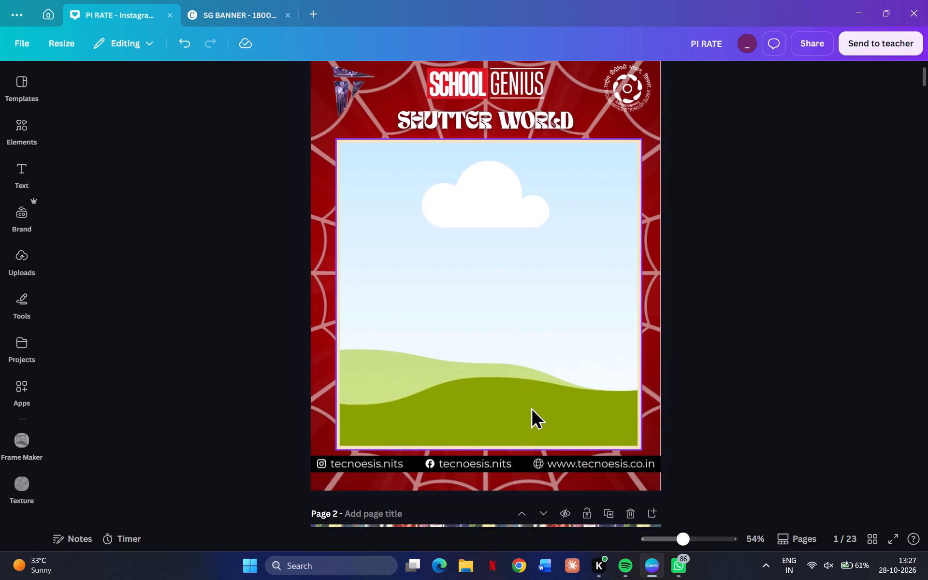
{"action": "left_click", "coordinate": [562, 465]}
{"action": "left_click_drag", "start_coordinate": [578, 465], "coordinate": [578, 476]}
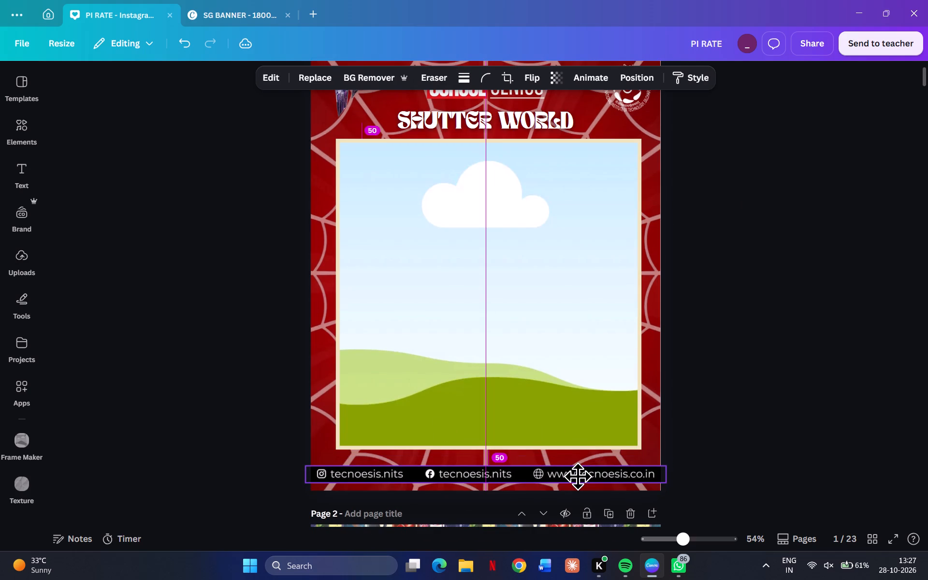
{"action": "left_click_drag", "start_coordinate": [578, 476], "coordinate": [578, 479]}
{"action": "left_click", "coordinate": [686, 437]}
Stretch the image frame's bottom edge down to just above the footer bar, making the frame about 1,011 high.
{"action": "left_click", "coordinate": [549, 428]}
{"action": "left_click_drag", "start_coordinate": [489, 453], "coordinate": [491, 475]}
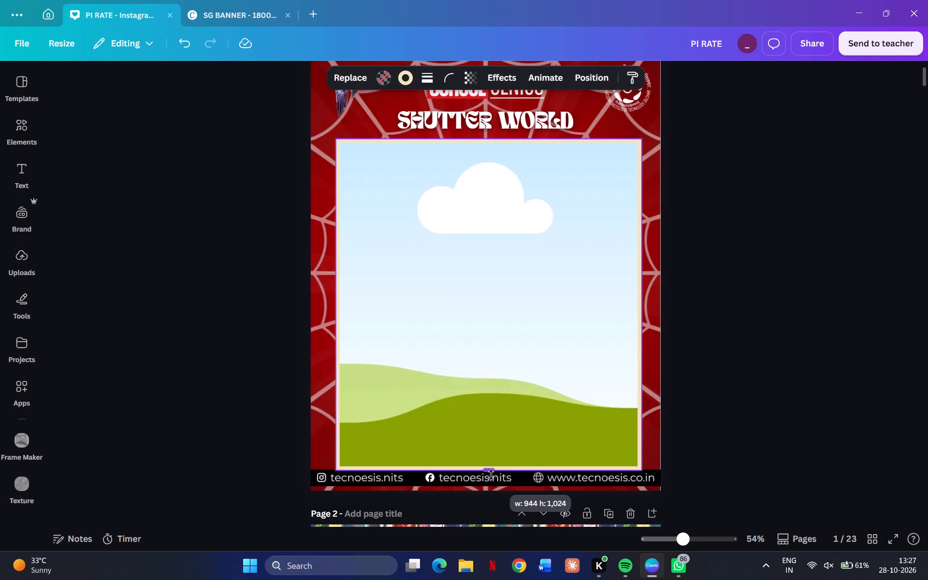
{"action": "left_click_drag", "start_coordinate": [491, 475], "coordinate": [493, 475]}
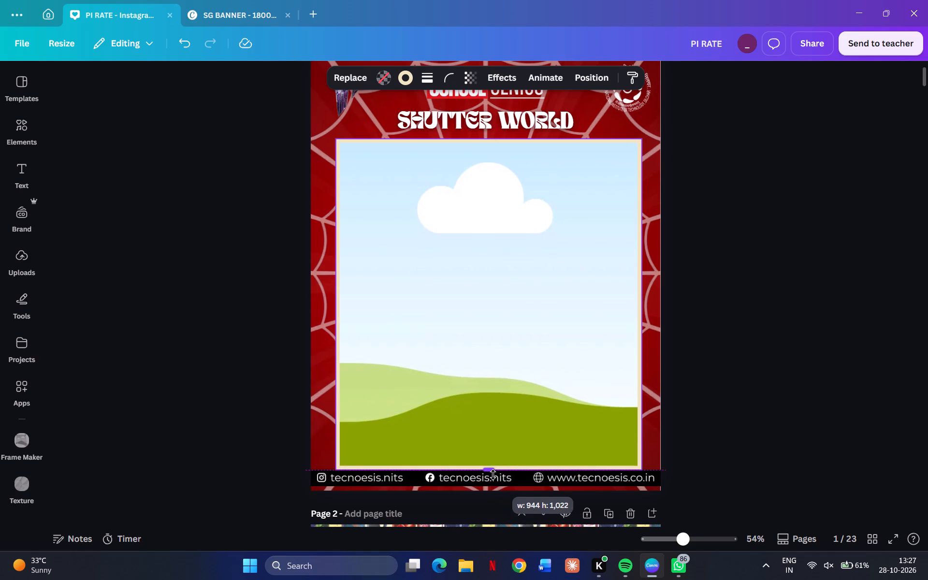
{"action": "left_click_drag", "start_coordinate": [493, 475], "coordinate": [495, 469]}
{"action": "left_click", "coordinate": [799, 392]}
Widen the image frame by extending its left edge outward, leaving nearly even margins on both sides of page 1.
{"action": "scroll", "coordinate": [731, 406], "scroll_direction": "up", "scroll_amount": 2}
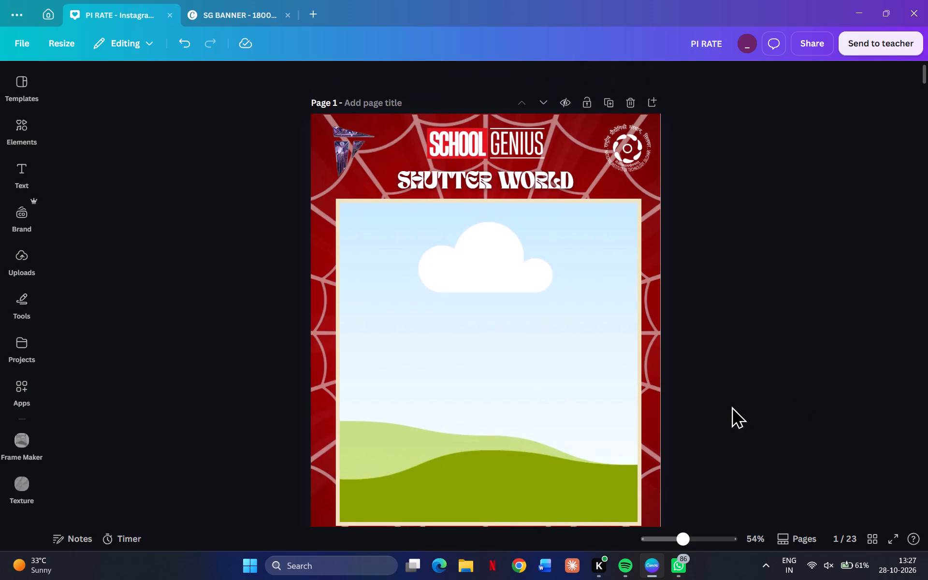
{"action": "scroll", "coordinate": [728, 404], "scroll_direction": "down", "scroll_amount": 2}
{"action": "scroll", "coordinate": [728, 404], "scroll_direction": "up", "scroll_amount": 1}
{"action": "left_click", "coordinate": [534, 348]}
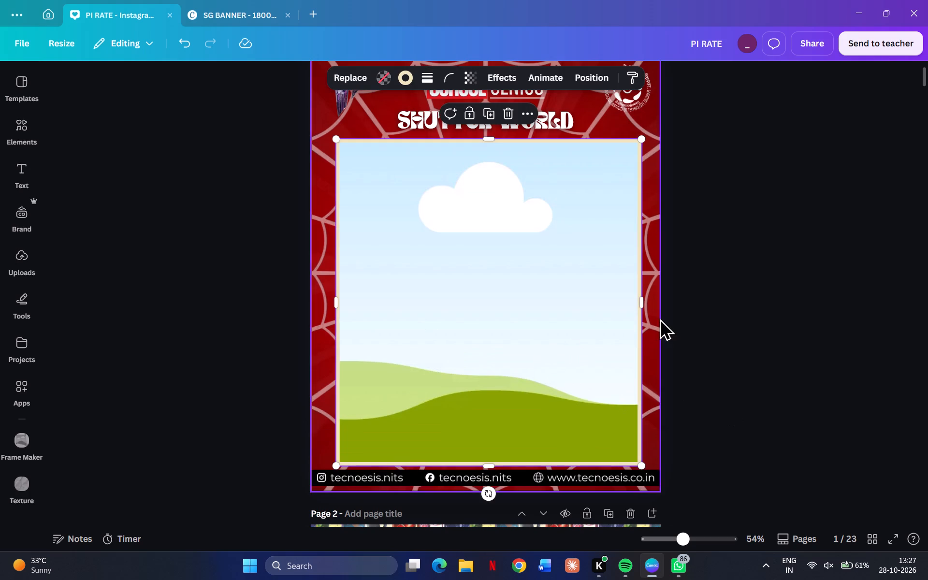
{"action": "left_click_drag", "start_coordinate": [339, 300], "coordinate": [331, 304]}
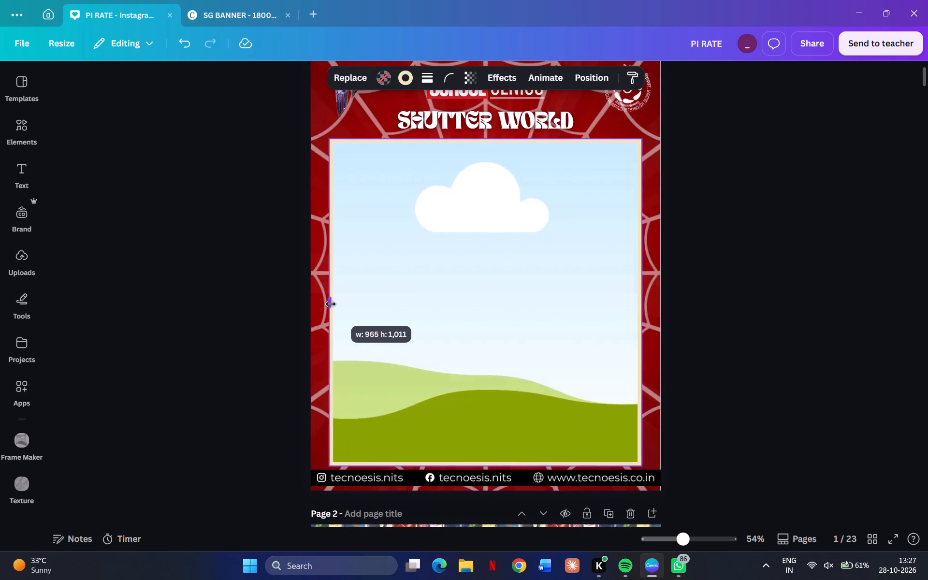
{"action": "left_click_drag", "start_coordinate": [331, 304], "coordinate": [355, 305]}
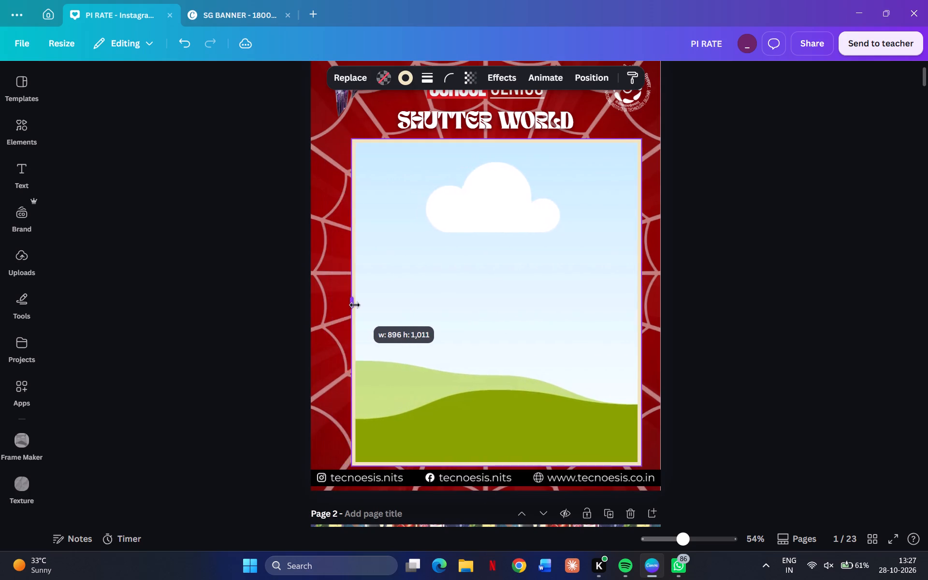
{"action": "left_click_drag", "start_coordinate": [355, 305], "coordinate": [331, 309]}
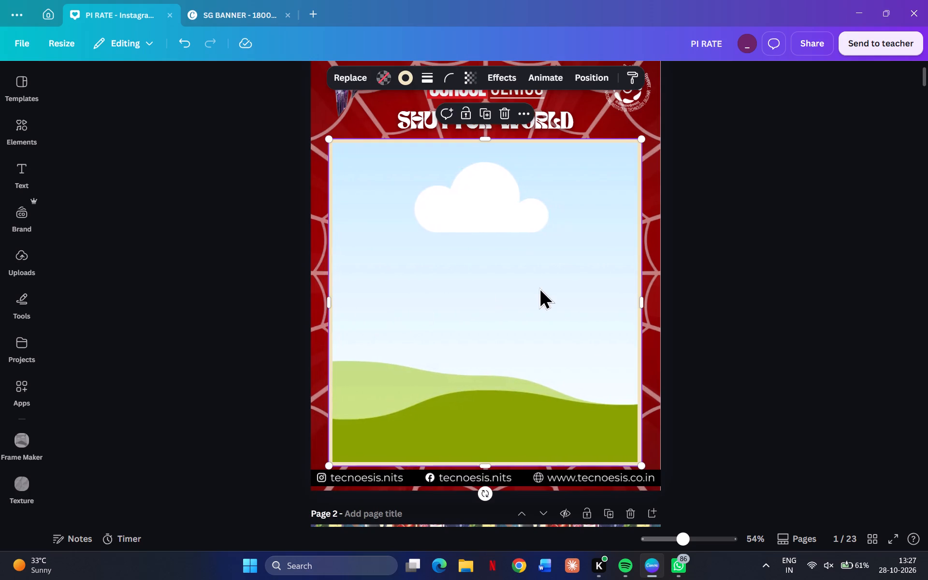
{"action": "left_click_drag", "start_coordinate": [642, 297], "coordinate": [654, 299]}
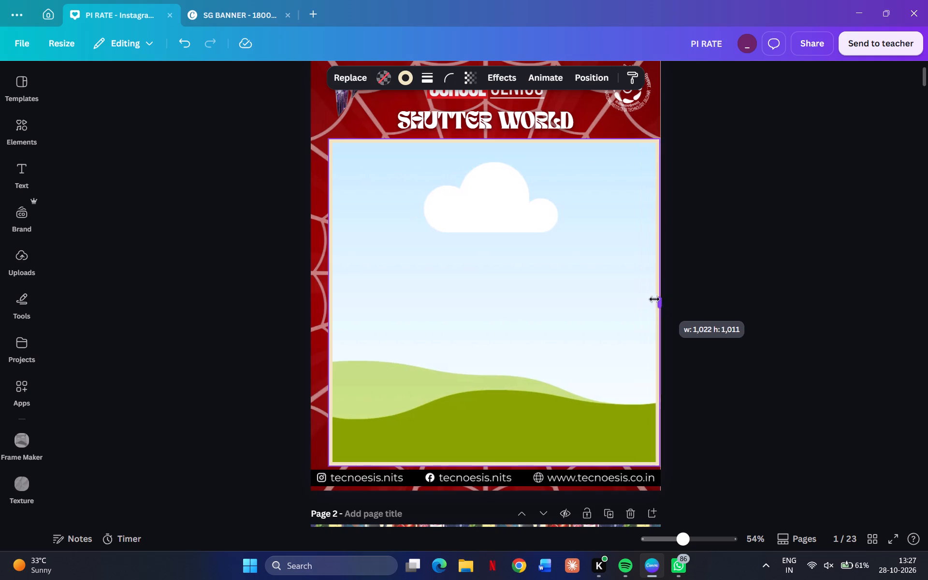
{"action": "left_click_drag", "start_coordinate": [654, 299], "coordinate": [641, 301]}
{"action": "left_click", "coordinate": [783, 291]}
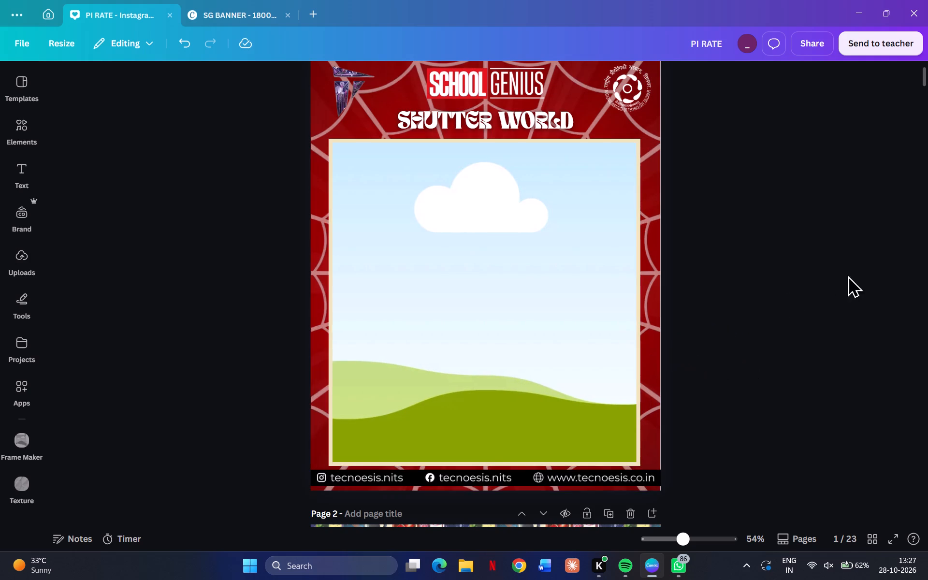
Review the adjusted page 1 layout and compare it with the School Genius designs on pages 2 and 3.
{"action": "scroll", "coordinate": [762, 284], "scroll_direction": "up", "scroll_amount": 1}
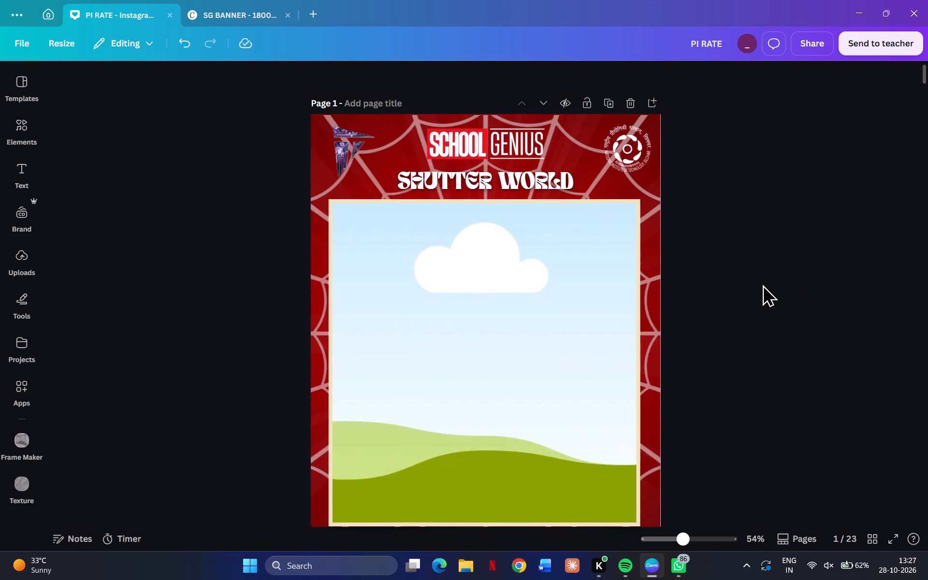
{"action": "scroll", "coordinate": [762, 284], "scroll_direction": "down", "scroll_amount": 1}
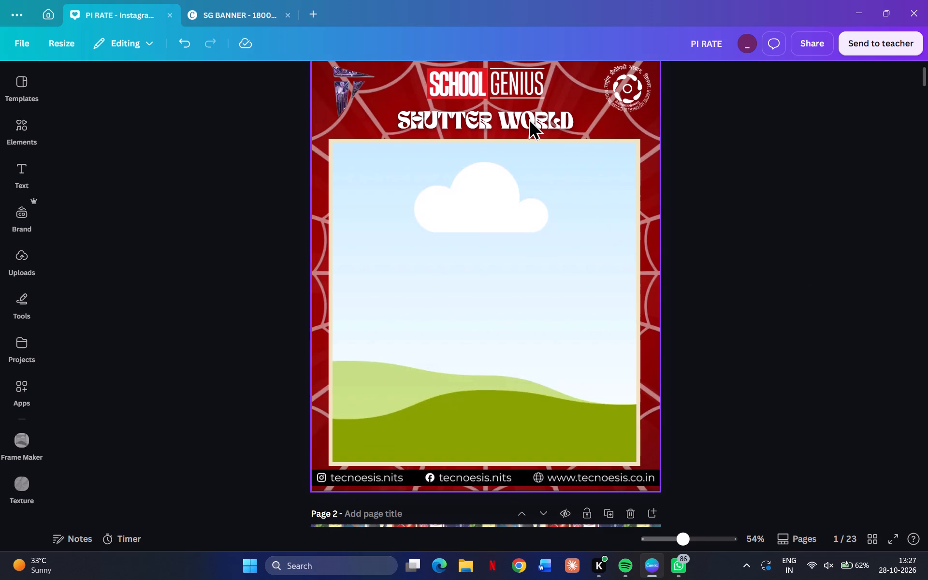
{"action": "scroll", "coordinate": [762, 342], "scroll_direction": "down", "scroll_amount": 5}
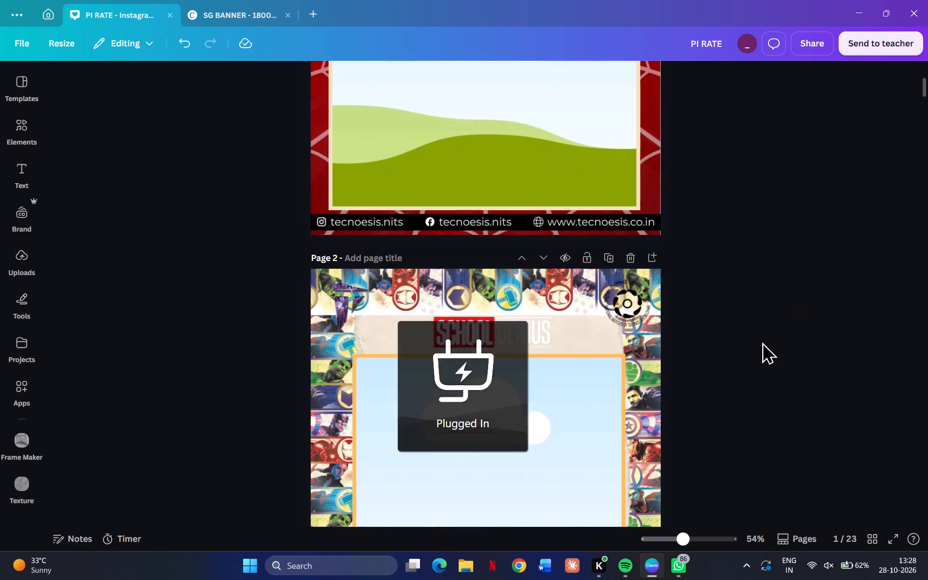
{"action": "scroll", "coordinate": [762, 342], "scroll_direction": "down", "scroll_amount": 6}
{"action": "scroll", "coordinate": [762, 342], "scroll_direction": "up", "scroll_amount": 4}
{"action": "scroll", "coordinate": [762, 342], "scroll_direction": "down", "scroll_amount": 5}
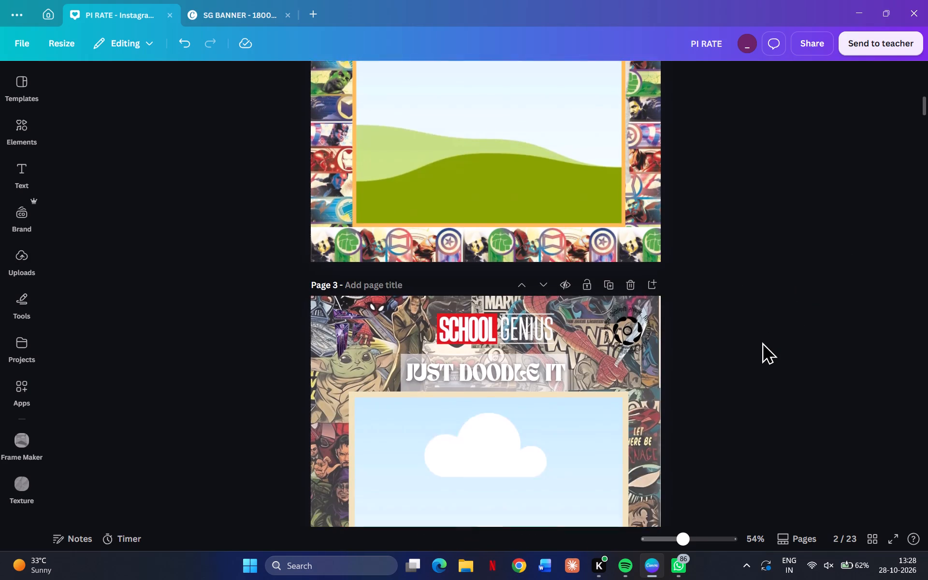
{"action": "scroll", "coordinate": [762, 342], "scroll_direction": "down", "scroll_amount": 4}
{"action": "scroll", "coordinate": [762, 342], "scroll_direction": "up", "scroll_amount": 4}
{"action": "scroll", "coordinate": [762, 342], "scroll_direction": "down", "scroll_amount": 1}
{"action": "scroll", "coordinate": [762, 342], "scroll_direction": "up", "scroll_amount": 6}
{"action": "scroll", "coordinate": [762, 342], "scroll_direction": "down", "scroll_amount": 1}
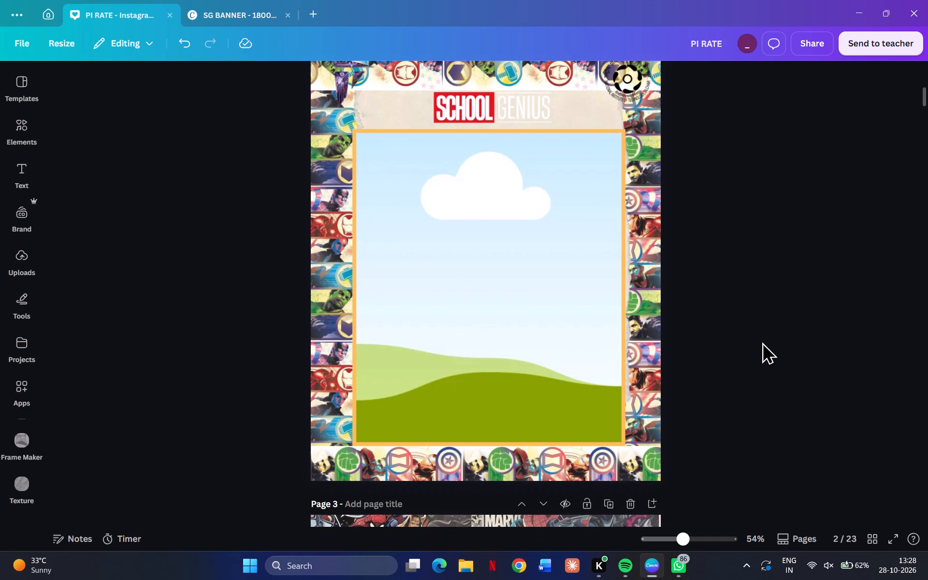
{"action": "scroll", "coordinate": [762, 342], "scroll_direction": "down", "scroll_amount": 1}
{"action": "scroll", "coordinate": [761, 342], "scroll_direction": "up", "scroll_amount": 2}
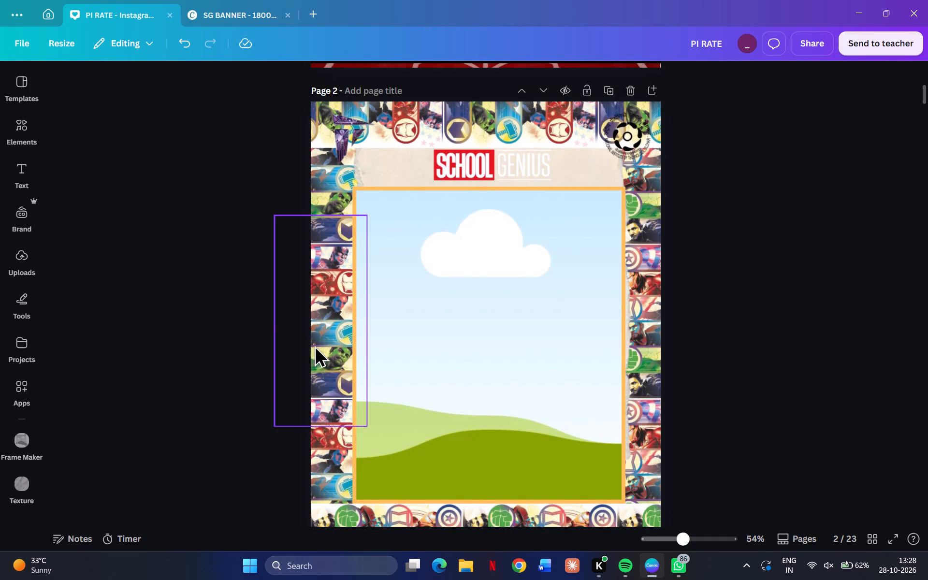
Group the three stacked comic-hero images that form the left border strip on page 2.
{"action": "left_click", "coordinate": [325, 341]}
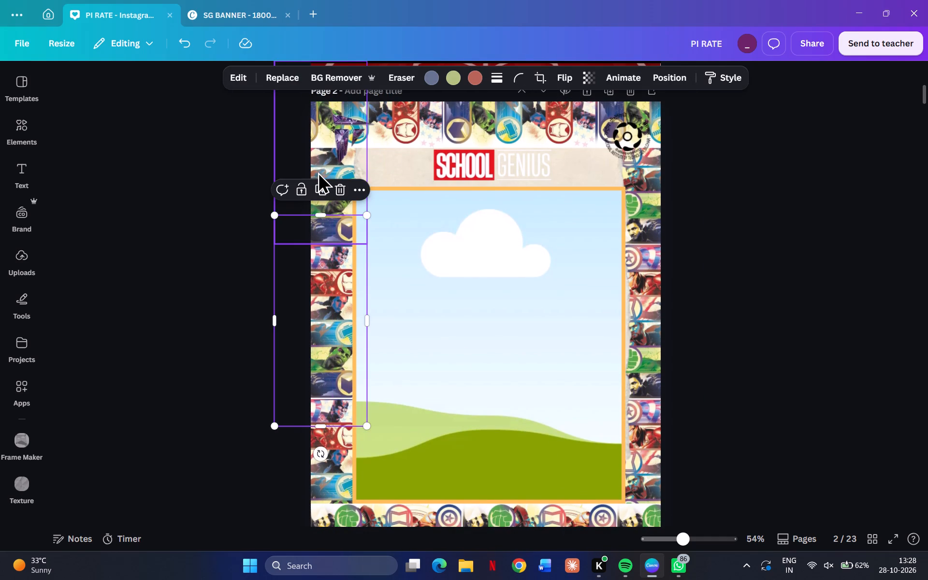
{"action": "left_click", "coordinate": [314, 173], "text": "shift"}
{"action": "scroll", "coordinate": [370, 474], "scroll_direction": "down", "scroll_amount": 1, "text": "shift"}
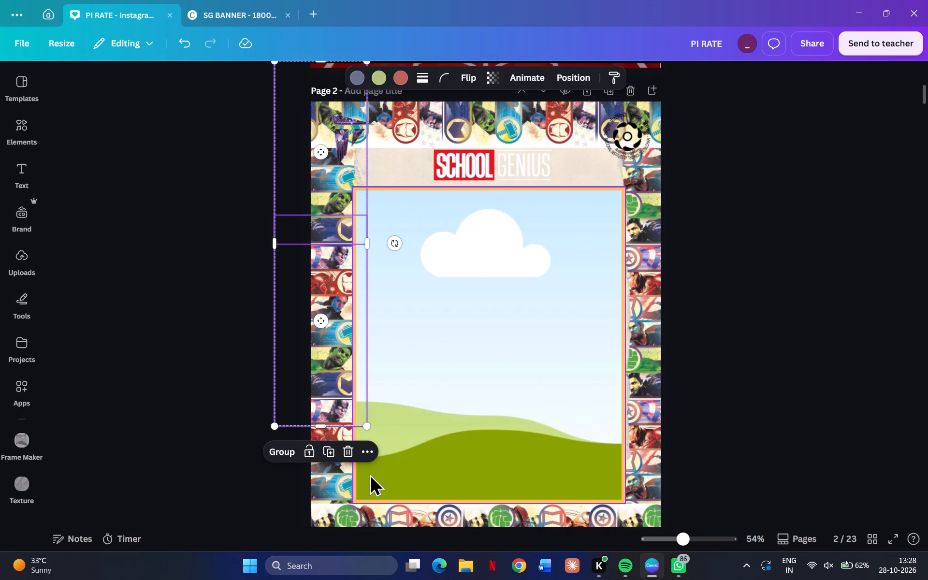
{"action": "left_click", "coordinate": [319, 481], "text": "shift"}
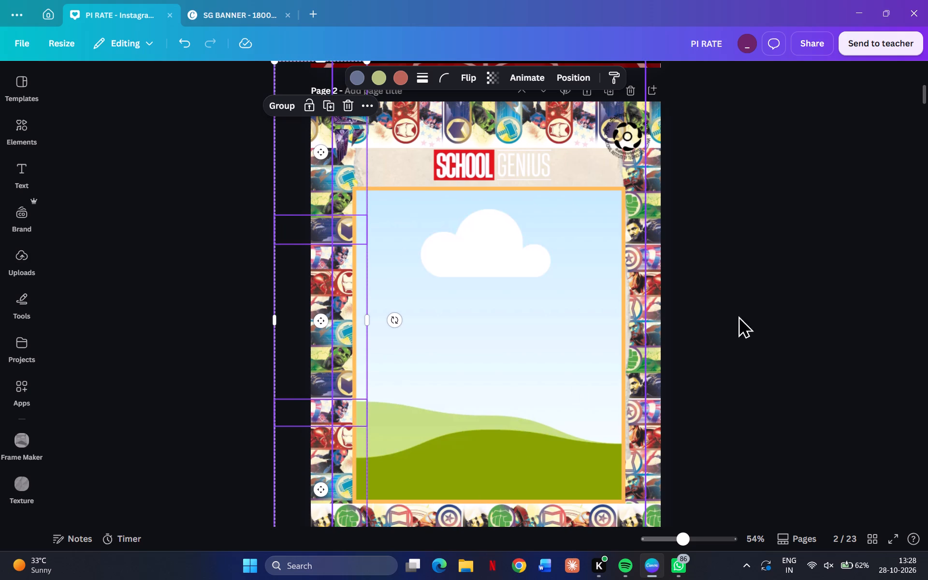
{"action": "left_click", "coordinate": [284, 112]}
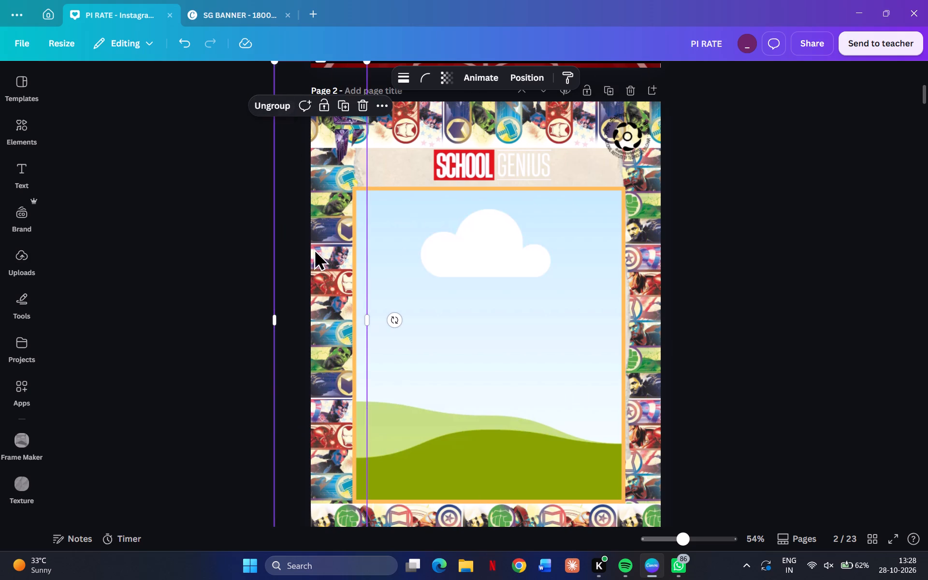
Shift the grouped left border strip on page 2 outward past the page edge, leaving a narrow white gap beside the image frame.
{"action": "left_click", "coordinate": [333, 286]}
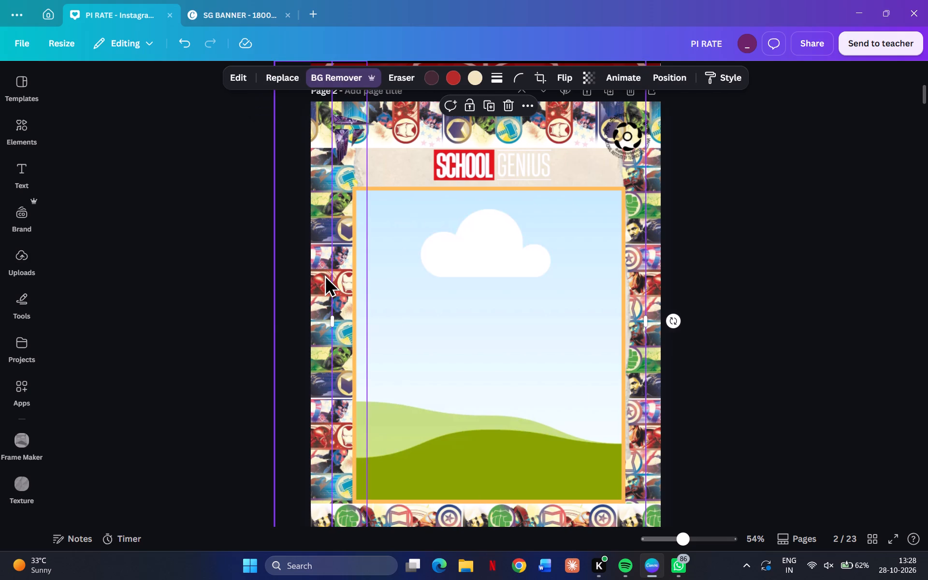
{"action": "left_click", "coordinate": [324, 275]}
{"action": "left_click_drag", "start_coordinate": [322, 276], "coordinate": [319, 277]}
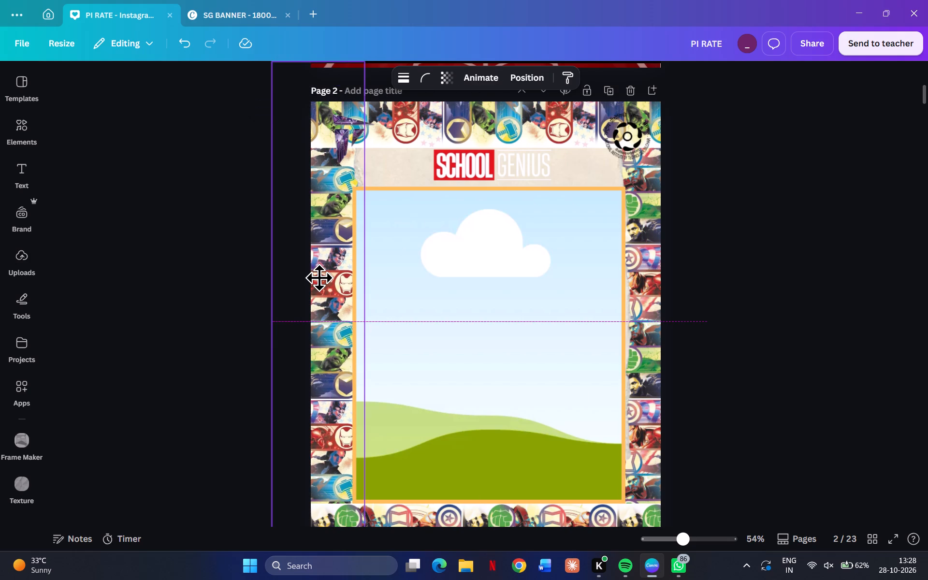
{"action": "left_click_drag", "start_coordinate": [319, 277], "coordinate": [306, 277]}
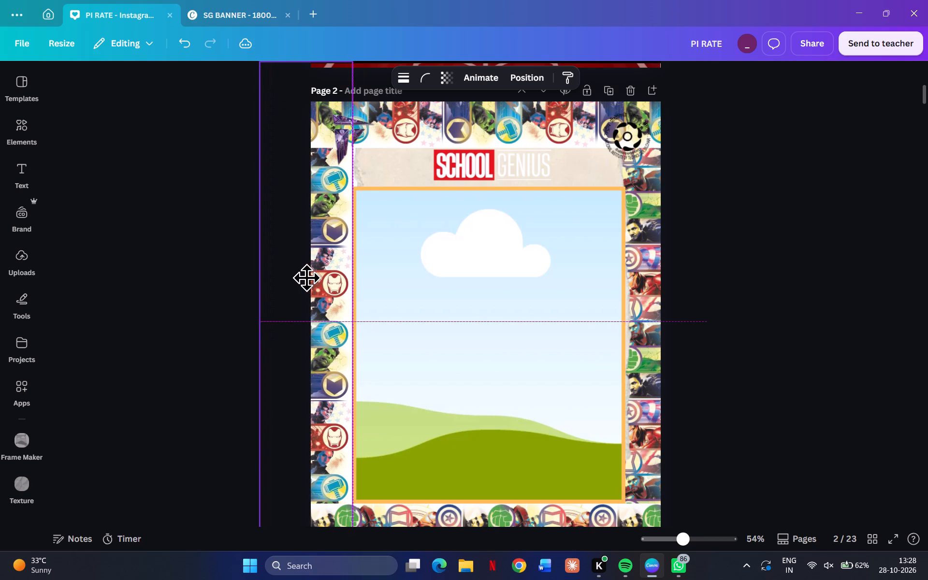
{"action": "left_click_drag", "start_coordinate": [306, 277], "coordinate": [298, 278]}
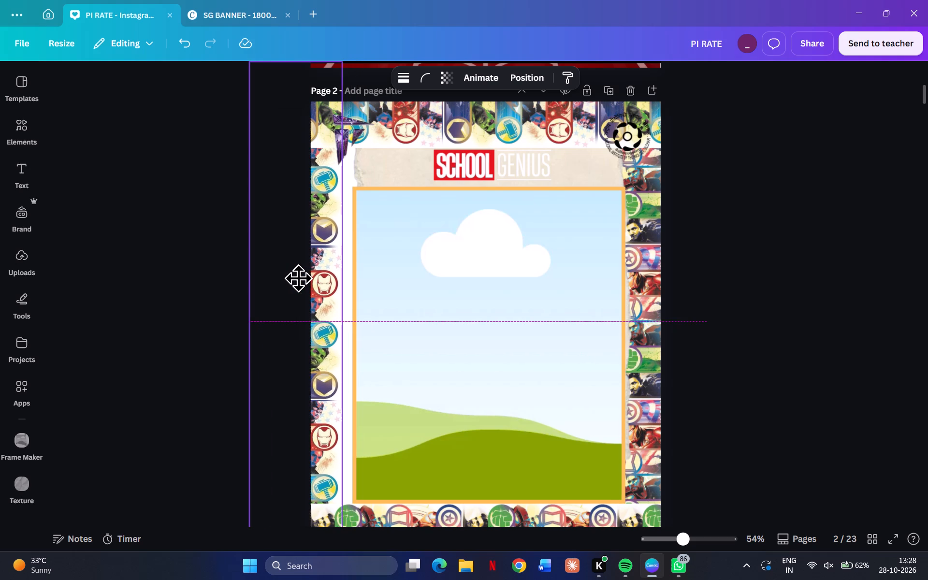
{"action": "left_click_drag", "start_coordinate": [298, 278], "coordinate": [299, 280]}
{"action": "left_click", "coordinate": [713, 291]}
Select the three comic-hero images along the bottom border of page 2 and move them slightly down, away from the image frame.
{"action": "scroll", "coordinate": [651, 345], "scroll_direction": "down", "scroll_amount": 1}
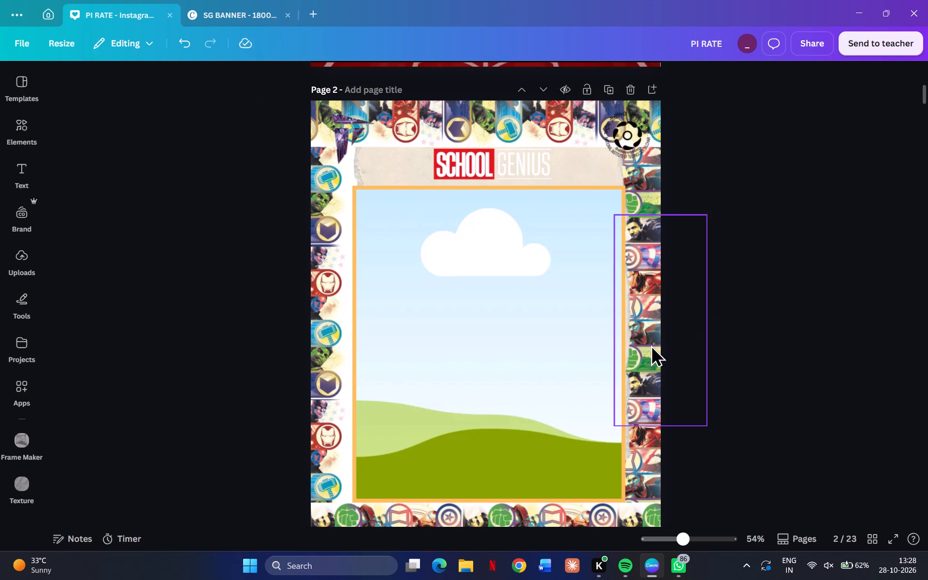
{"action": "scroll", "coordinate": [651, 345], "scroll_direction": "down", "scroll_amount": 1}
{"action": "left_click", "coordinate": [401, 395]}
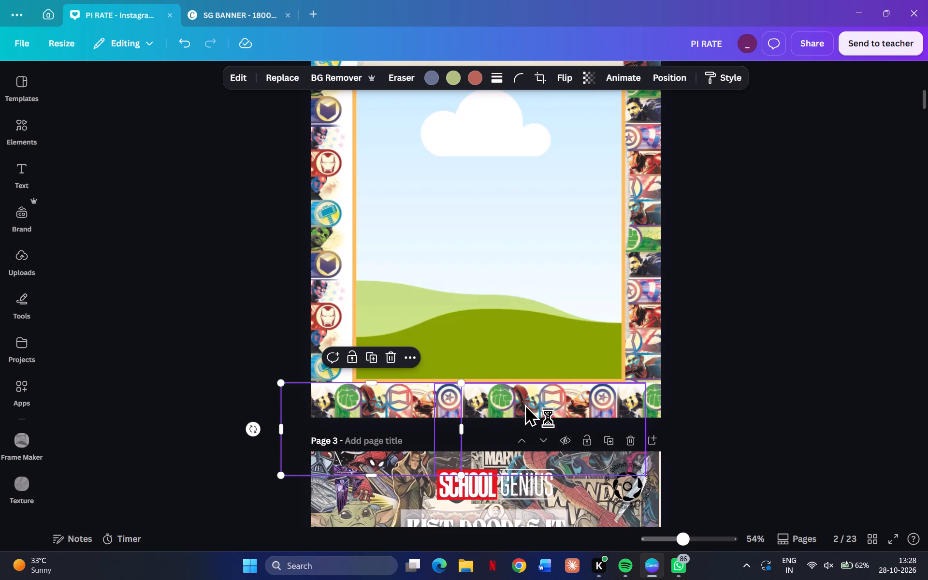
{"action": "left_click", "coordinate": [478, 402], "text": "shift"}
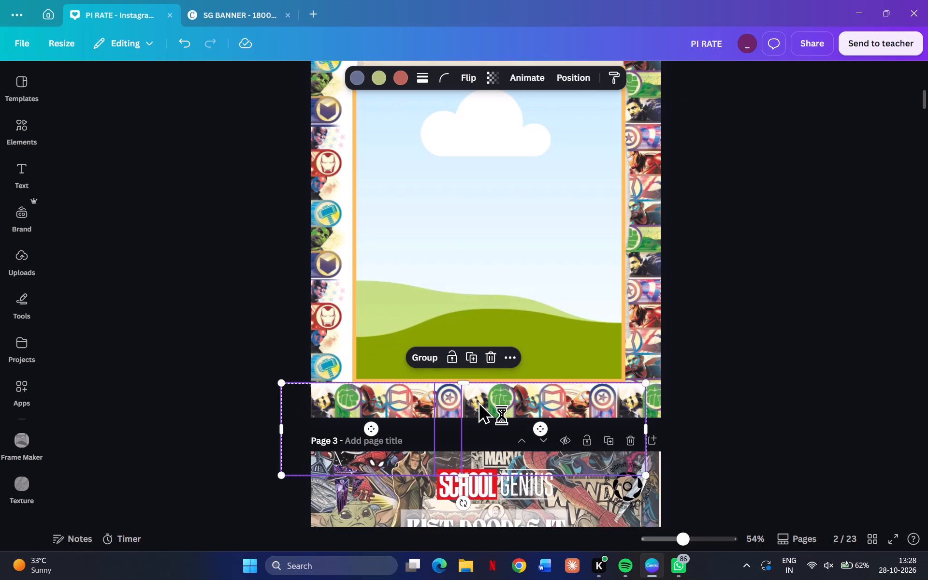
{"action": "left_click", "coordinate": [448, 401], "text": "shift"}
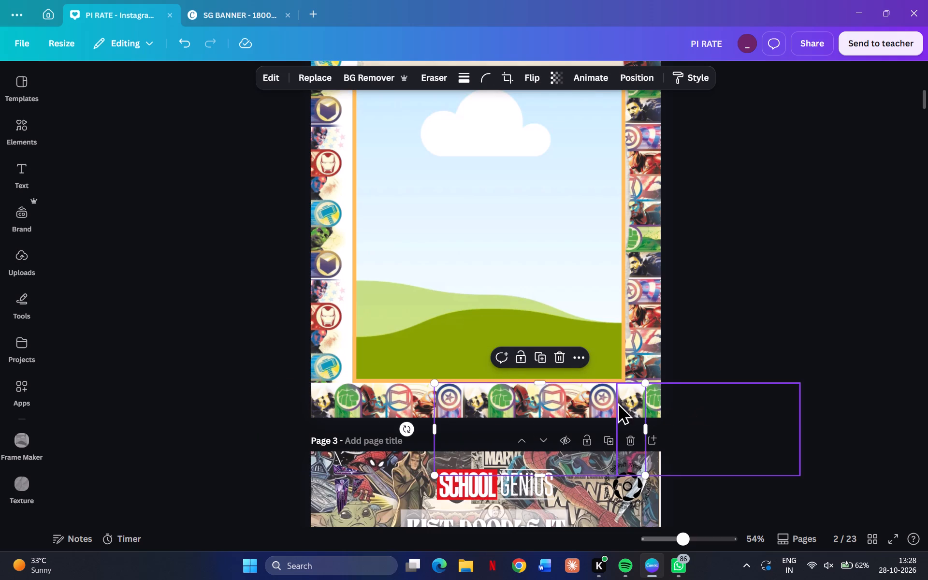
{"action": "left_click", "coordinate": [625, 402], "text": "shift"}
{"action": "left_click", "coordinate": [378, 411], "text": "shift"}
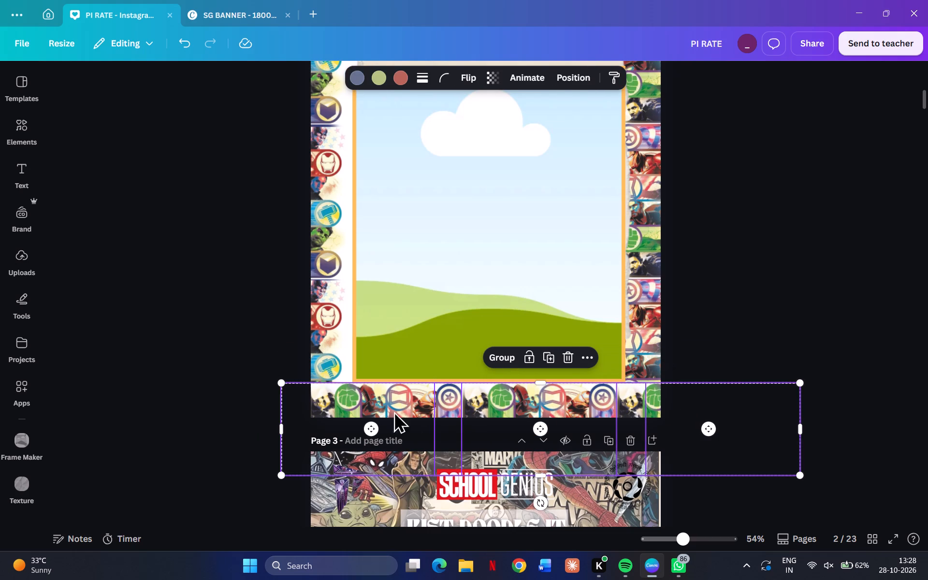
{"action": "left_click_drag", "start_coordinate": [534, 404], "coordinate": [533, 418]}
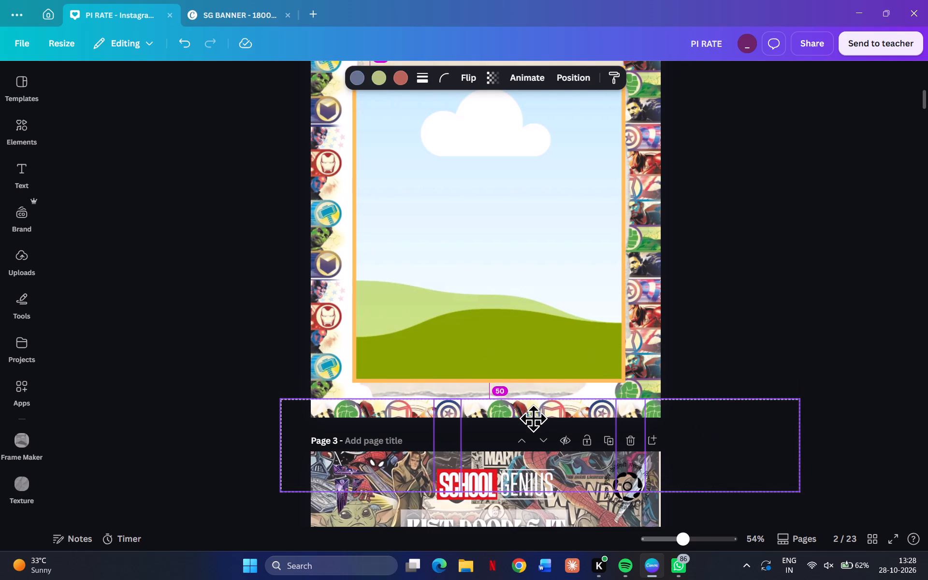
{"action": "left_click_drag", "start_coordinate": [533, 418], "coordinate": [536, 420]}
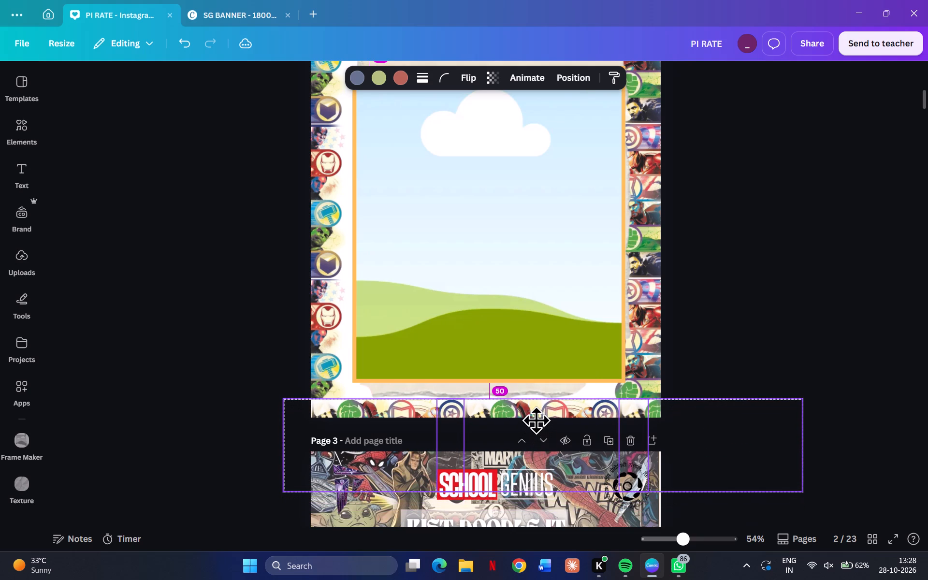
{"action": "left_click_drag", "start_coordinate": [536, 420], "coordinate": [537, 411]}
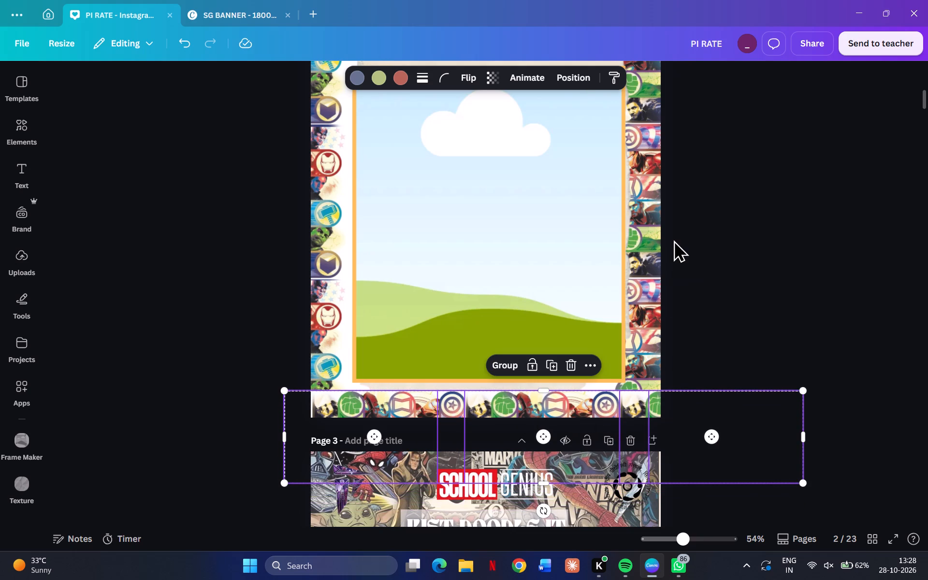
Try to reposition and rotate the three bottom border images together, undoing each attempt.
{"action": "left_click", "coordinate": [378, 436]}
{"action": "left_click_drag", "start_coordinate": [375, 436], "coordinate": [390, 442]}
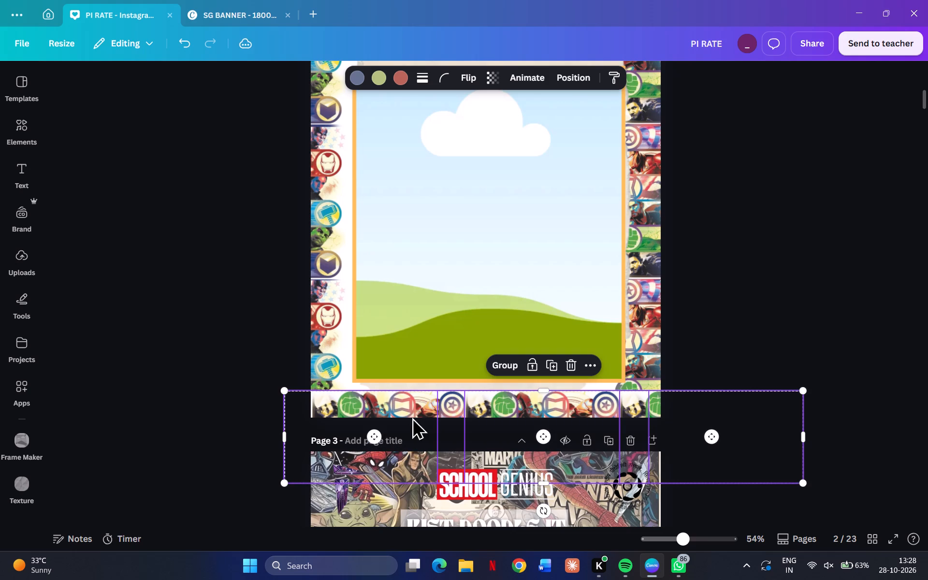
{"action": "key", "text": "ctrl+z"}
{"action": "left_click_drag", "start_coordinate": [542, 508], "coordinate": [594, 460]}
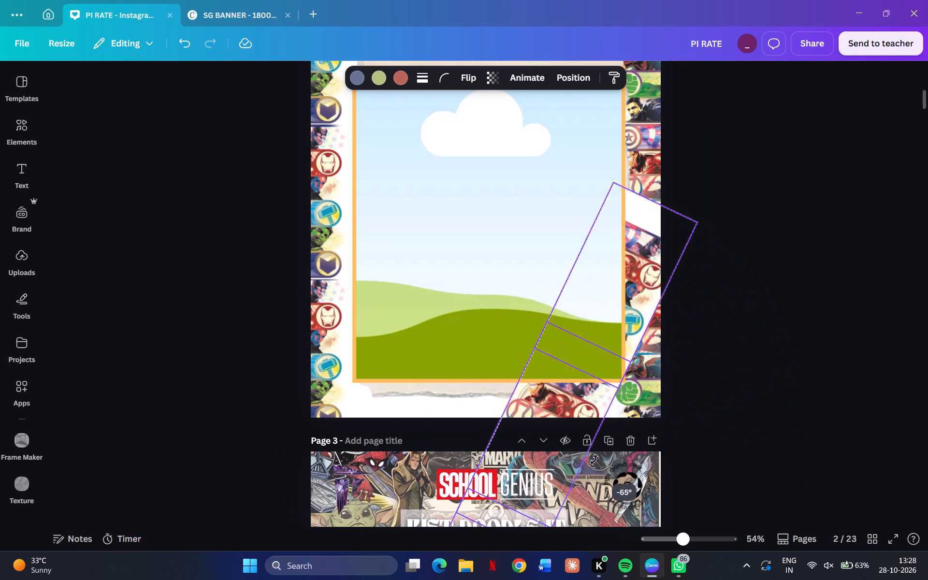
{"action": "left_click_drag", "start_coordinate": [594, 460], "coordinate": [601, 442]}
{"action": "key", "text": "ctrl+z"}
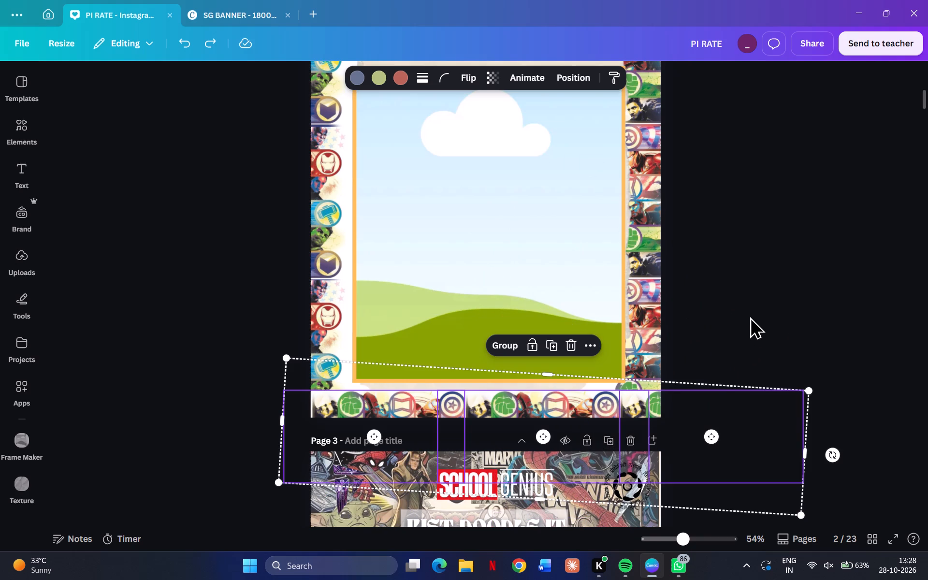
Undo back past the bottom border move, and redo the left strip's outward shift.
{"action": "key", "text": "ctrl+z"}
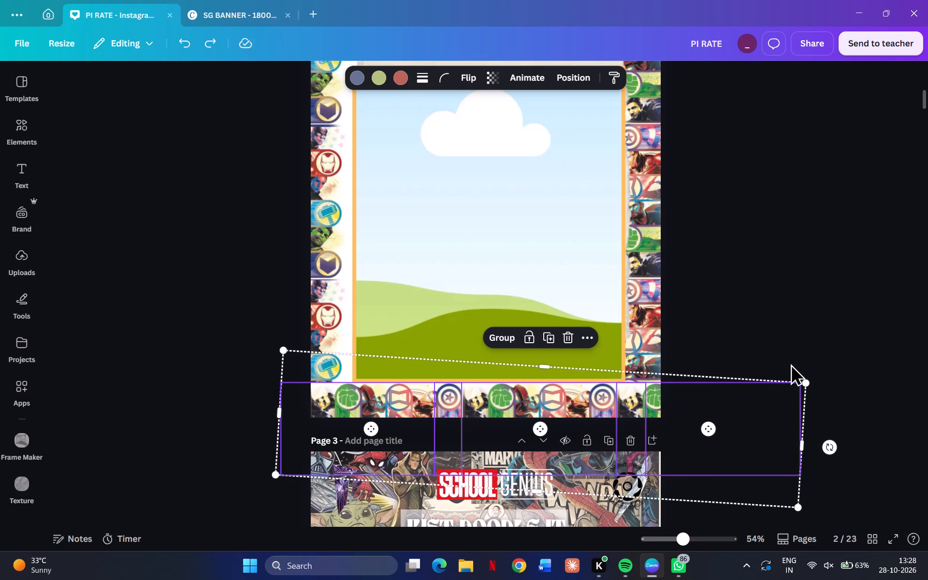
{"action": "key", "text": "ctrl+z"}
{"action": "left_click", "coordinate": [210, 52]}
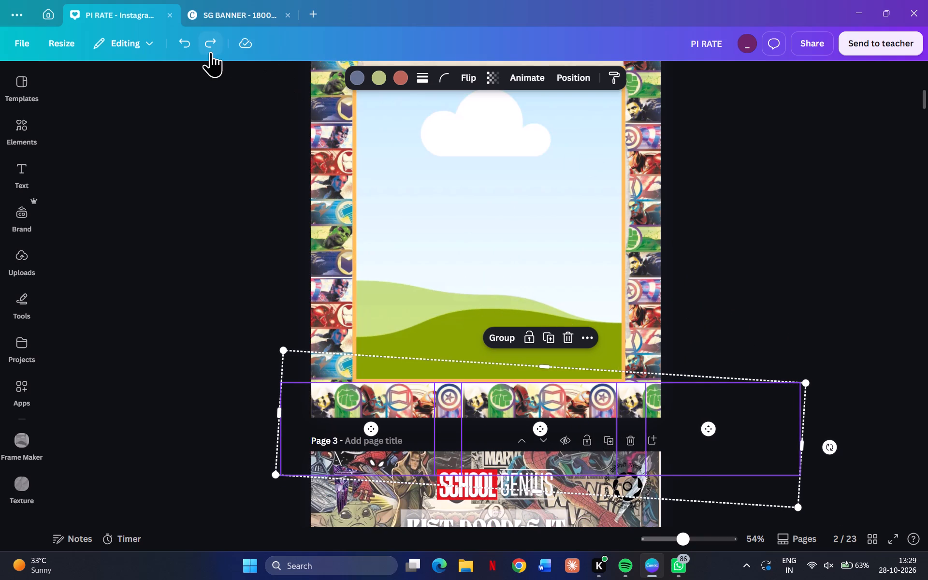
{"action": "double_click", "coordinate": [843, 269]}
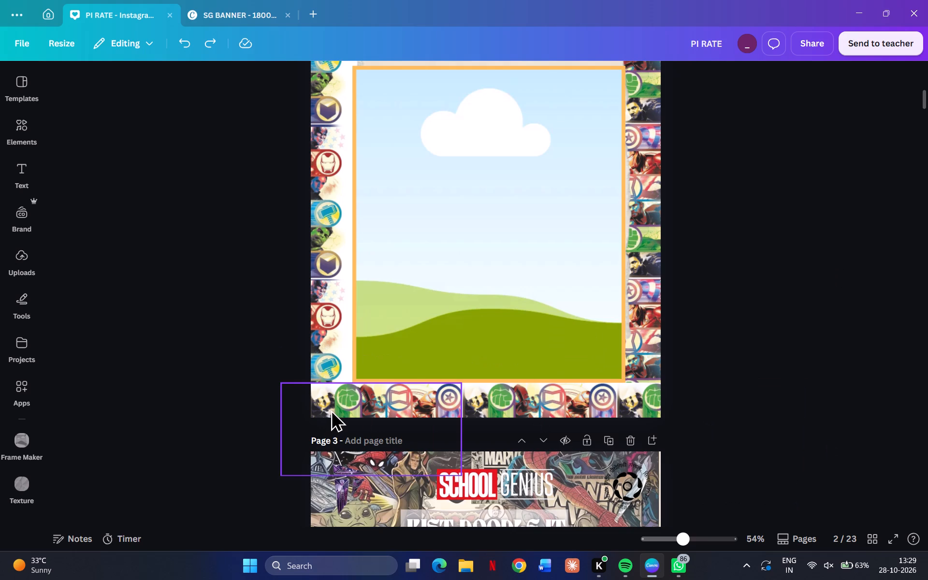
Select the three bottom border images on page 2 and lower them slightly, leaving a small gap below the image frame.
{"action": "left_click", "coordinate": [331, 409], "text": "shift"}
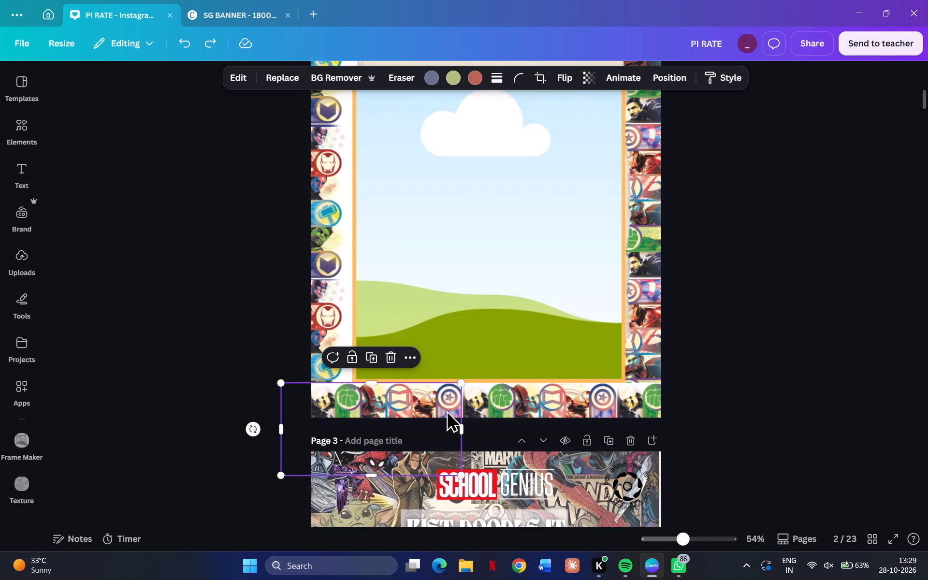
{"action": "left_click", "coordinate": [478, 410], "text": "shift"}
{"action": "left_click", "coordinate": [638, 400], "text": "shift"}
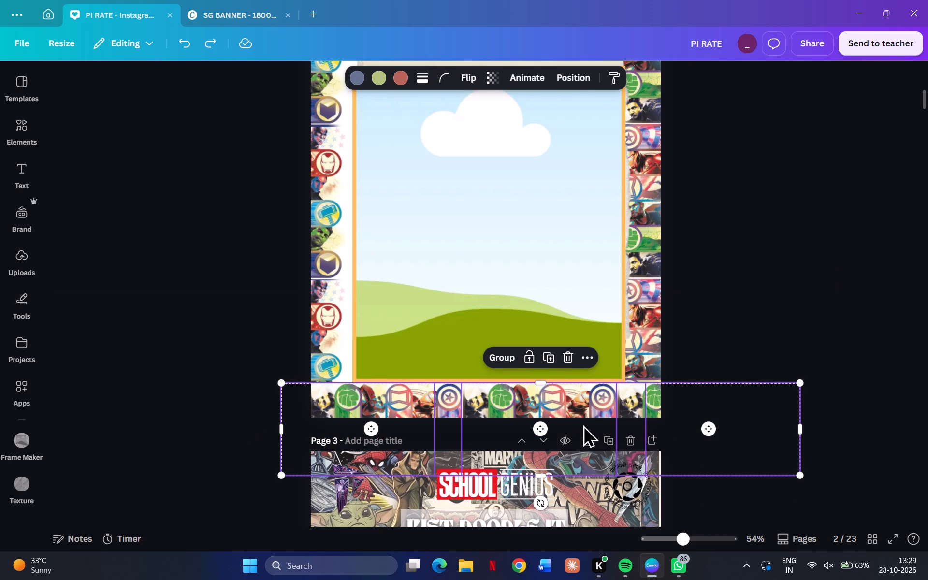
{"action": "left_click_drag", "start_coordinate": [577, 417], "coordinate": [583, 452]}
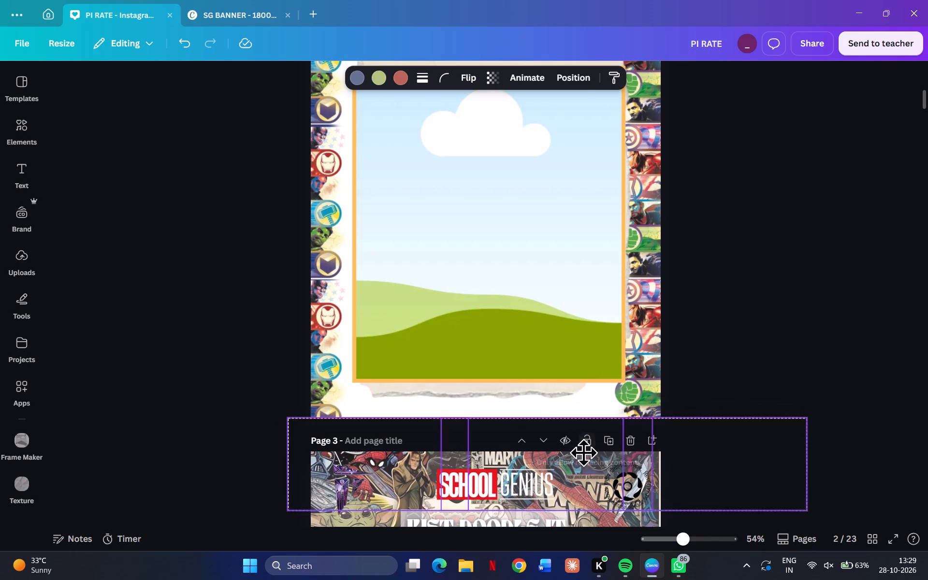
{"action": "left_click_drag", "start_coordinate": [583, 452], "coordinate": [580, 413]}
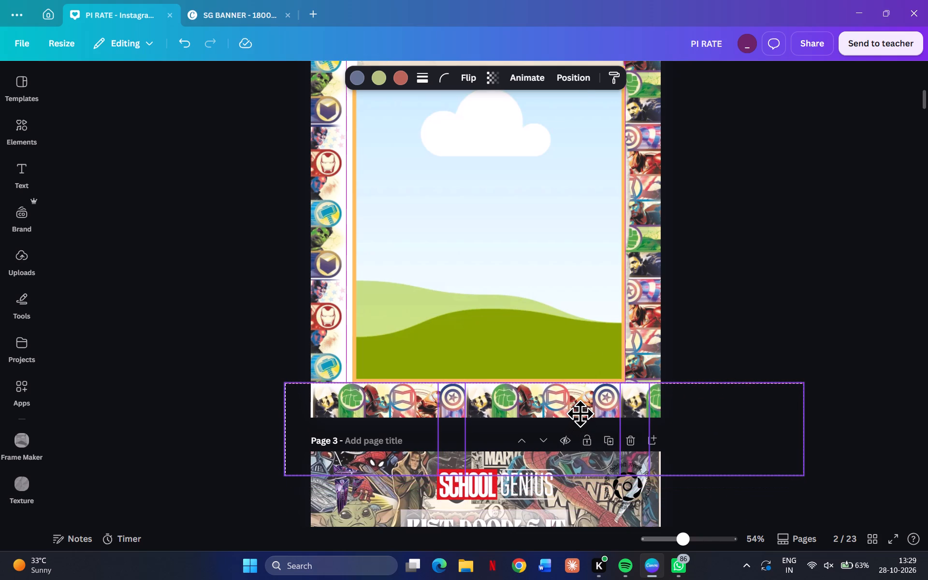
{"action": "left_click_drag", "start_coordinate": [580, 413], "coordinate": [580, 423]}
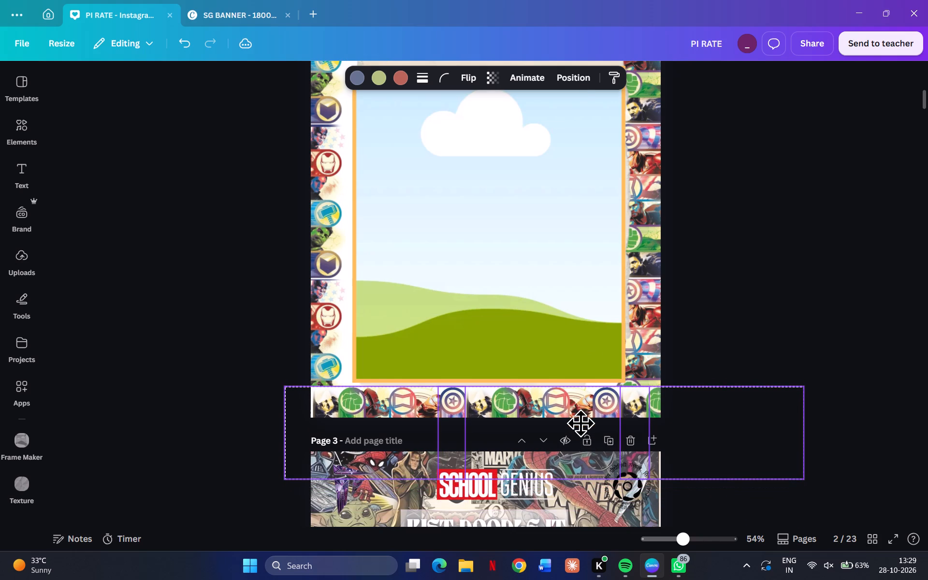
{"action": "left_click_drag", "start_coordinate": [580, 423], "coordinate": [580, 425]}
{"action": "left_click", "coordinate": [739, 372]}
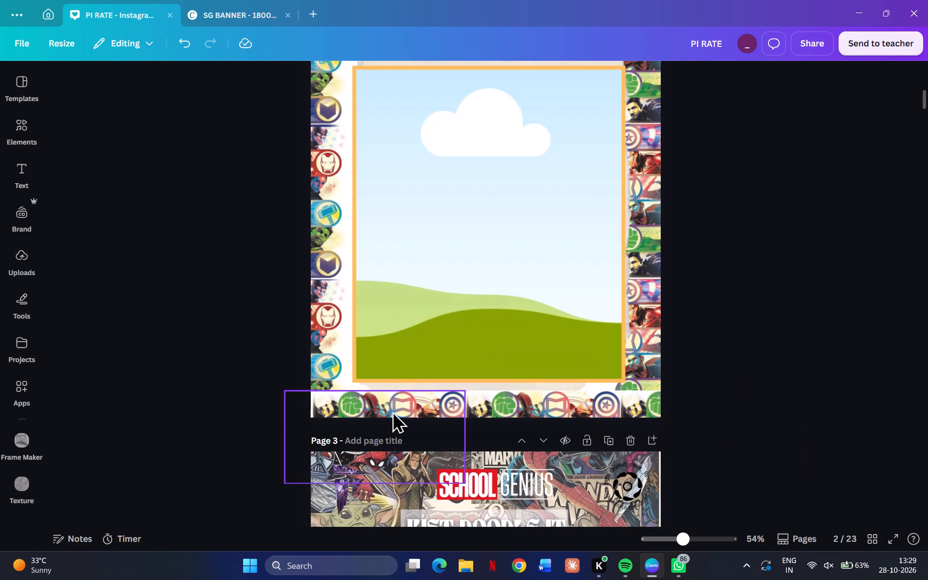
Group the three comic-hero images that form the top border strip on page 2.
{"action": "scroll", "coordinate": [730, 377], "scroll_direction": "up", "scroll_amount": 2}
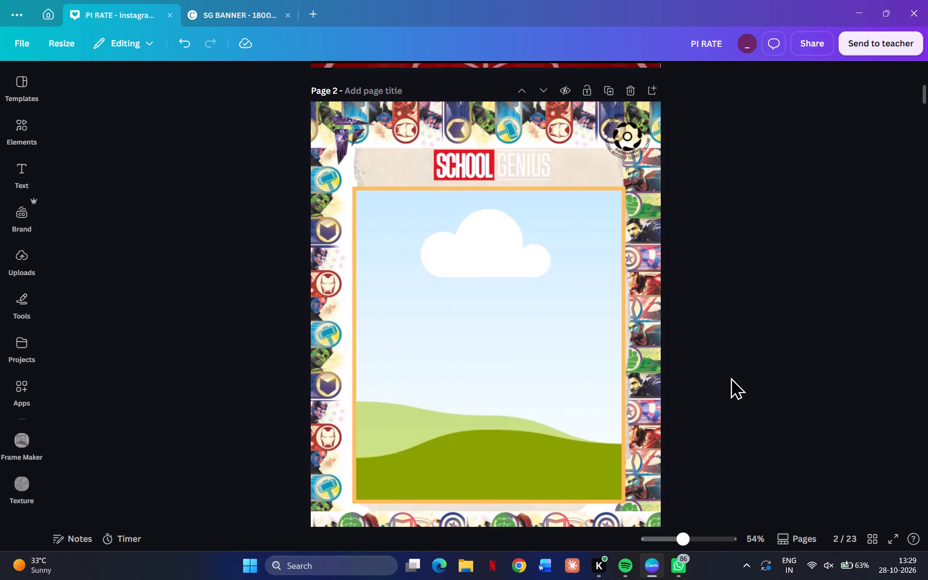
{"action": "scroll", "coordinate": [730, 377], "scroll_direction": "down", "scroll_amount": 1}
{"action": "scroll", "coordinate": [553, 304], "scroll_direction": "up", "scroll_amount": 1}
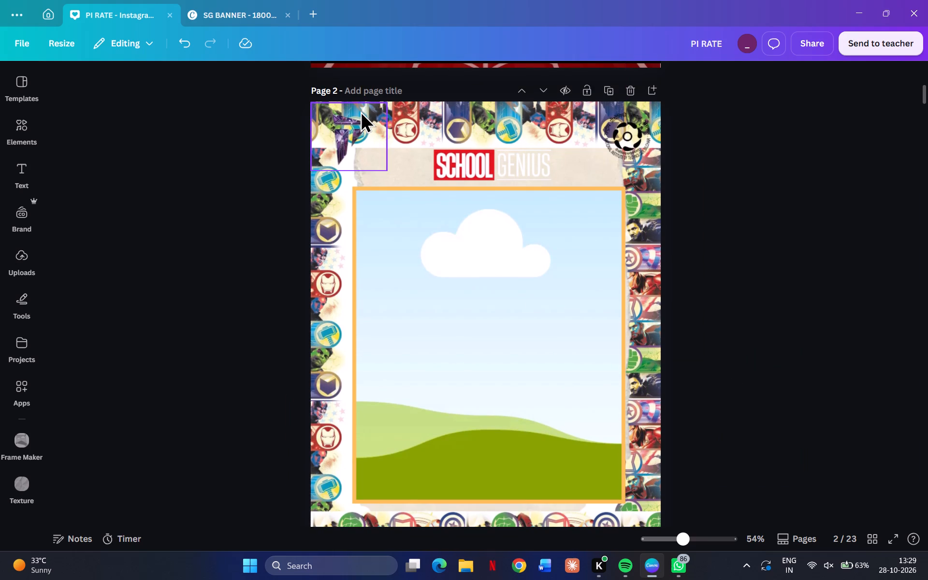
{"action": "left_click", "coordinate": [360, 111], "text": "shift"}
{"action": "left_click", "coordinate": [427, 116]}
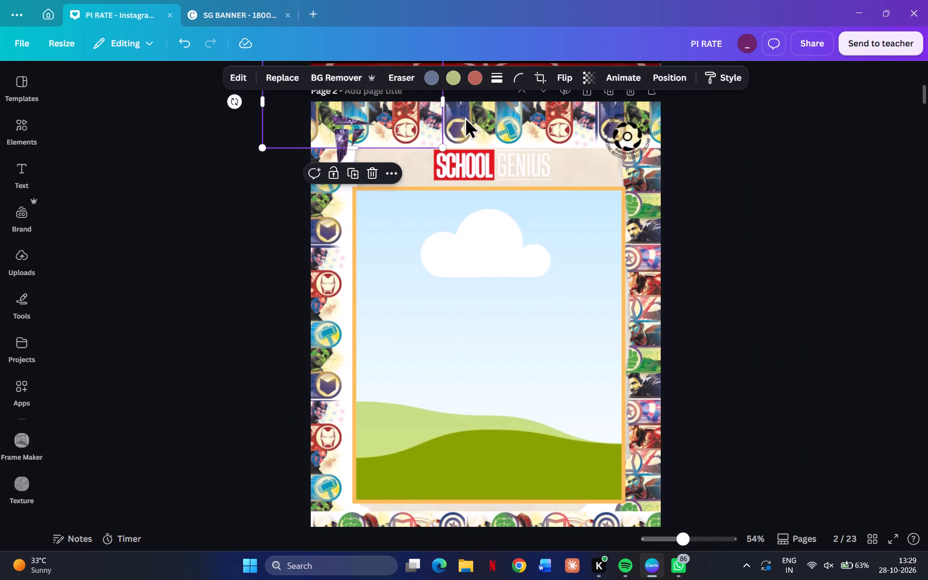
{"action": "left_click", "coordinate": [481, 117], "text": "shift"}
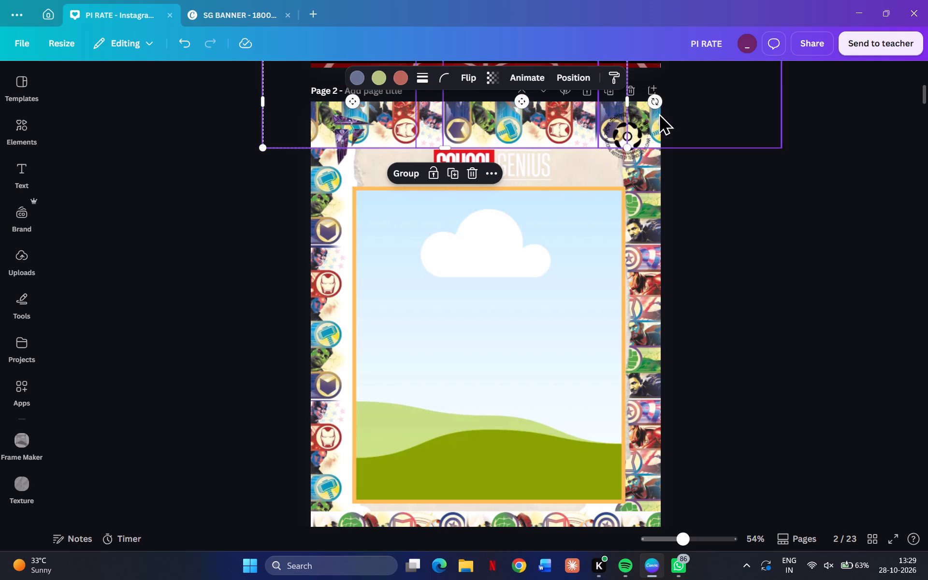
{"action": "left_click", "coordinate": [658, 113], "text": "shift"}
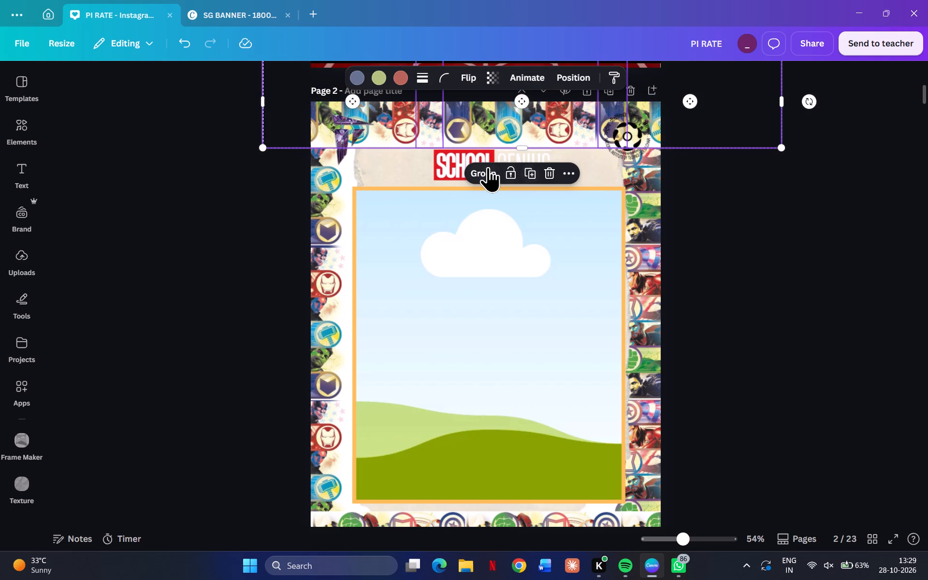
{"action": "left_click", "coordinate": [488, 167]}
Move the grouped top border strip up past the page edge, leaving only a narrow band above the School Genius logo.
{"action": "left_click_drag", "start_coordinate": [494, 115], "coordinate": [495, 103]}
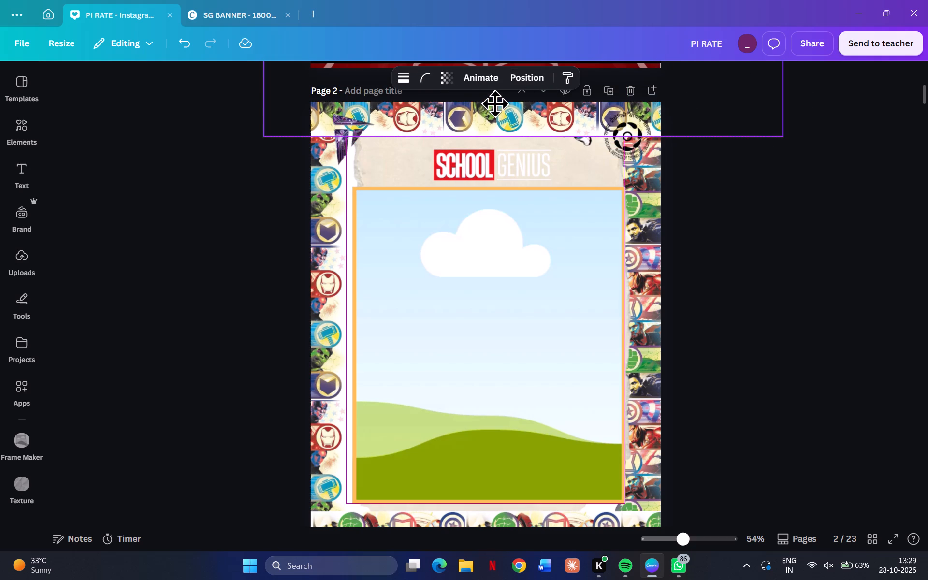
{"action": "left_click_drag", "start_coordinate": [495, 103], "coordinate": [496, 96]}
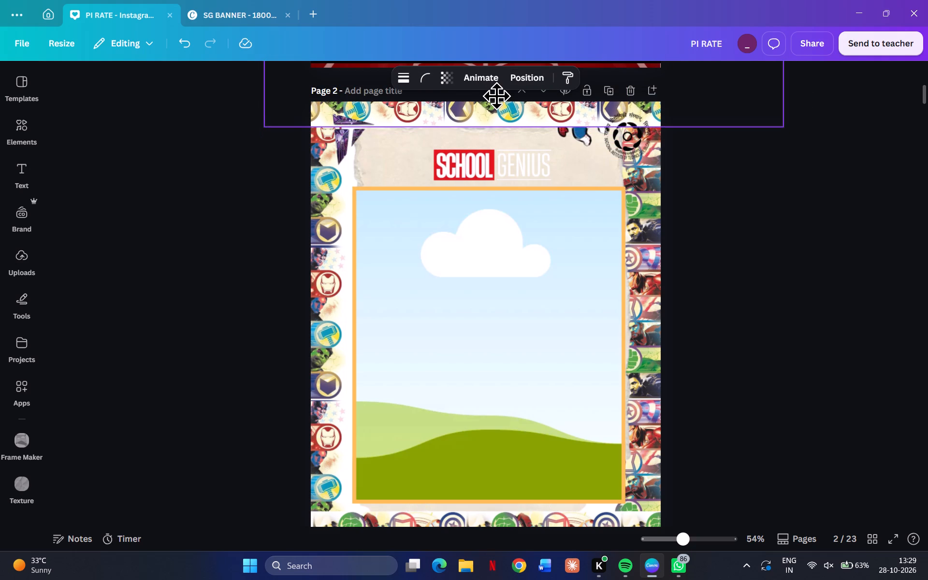
{"action": "left_click_drag", "start_coordinate": [496, 96], "coordinate": [504, 94]}
{"action": "left_click", "coordinate": [785, 327]}
Group the three comic-hero images that form the bottom border strip on page 2.
{"action": "scroll", "coordinate": [692, 404], "scroll_direction": "down", "scroll_amount": 1}
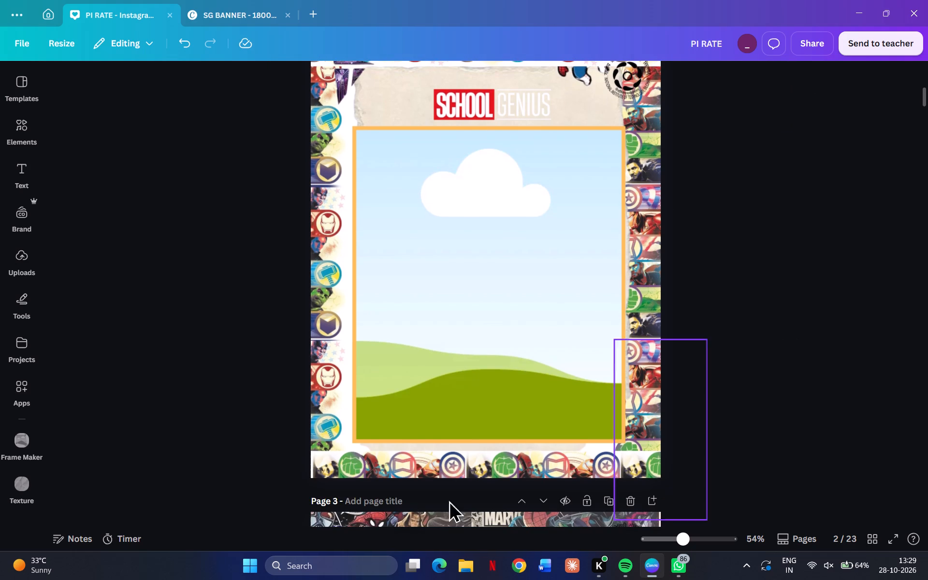
{"action": "left_click", "coordinate": [343, 466], "text": "shift"}
{"action": "left_click", "coordinate": [492, 455], "text": "shift"}
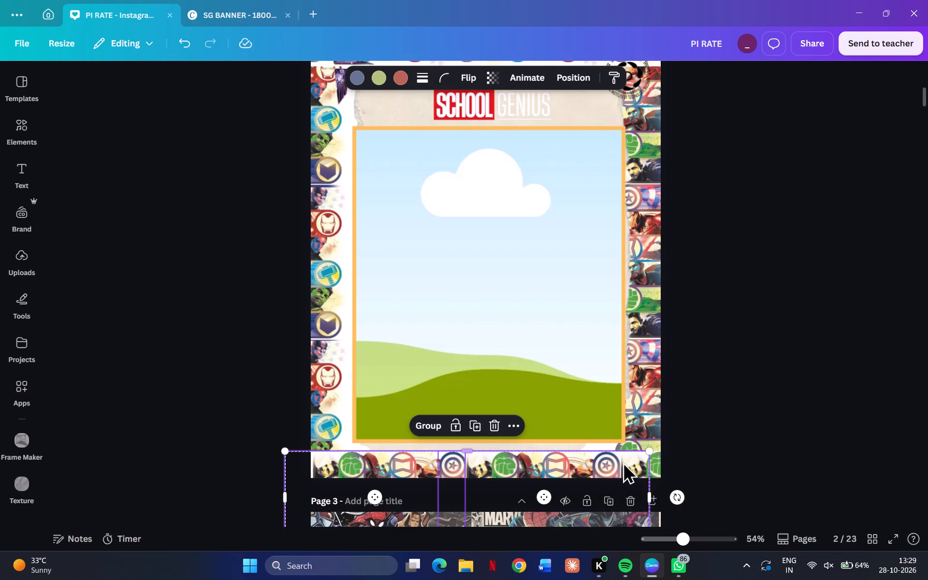
{"action": "left_click", "coordinate": [656, 462], "text": "shift"}
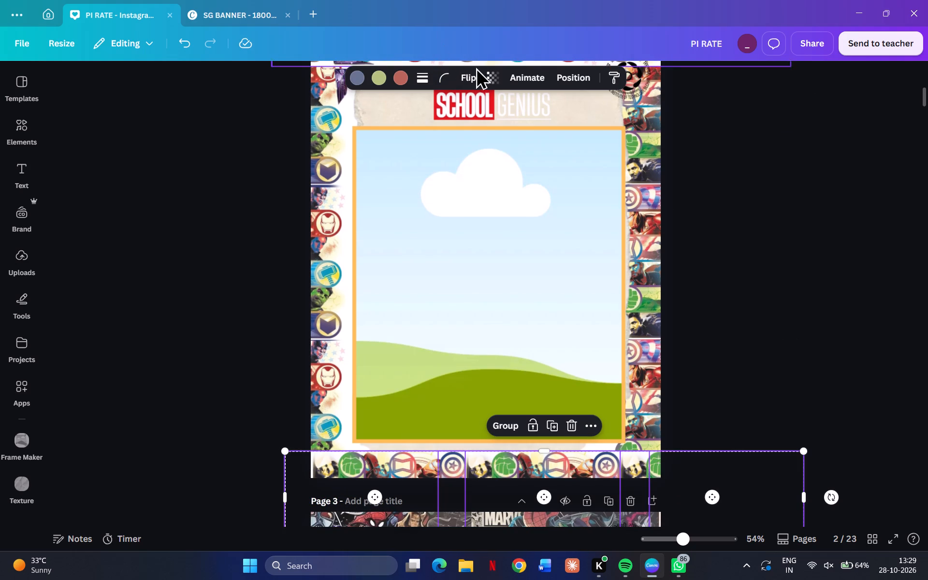
{"action": "left_click", "coordinate": [509, 423]}
{"action": "left_click", "coordinate": [881, 295]}
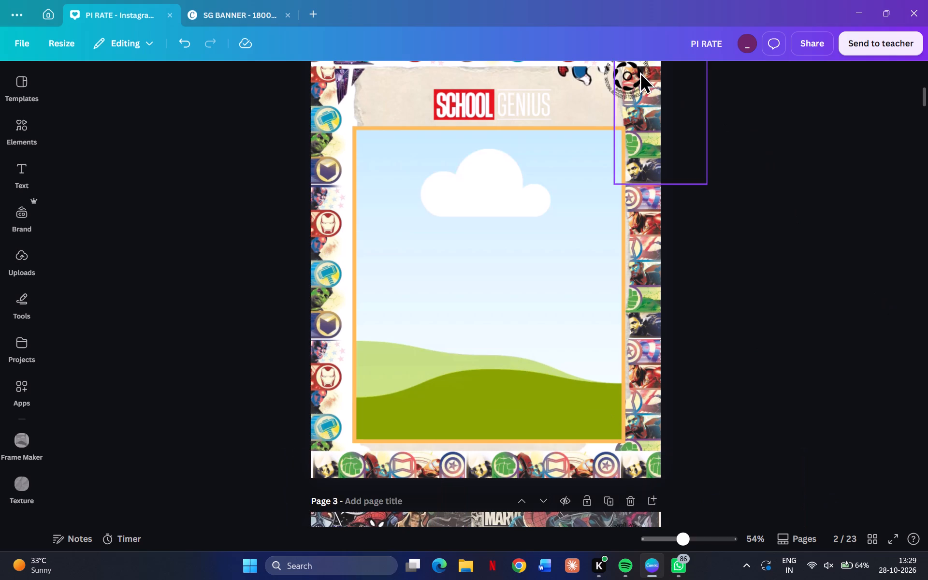
Select the three images of page 2's right border strip and shift them slightly outward past the page edge, clear of the image frame.
{"action": "left_click", "coordinate": [657, 91], "text": "shift"}
{"action": "left_click", "coordinate": [646, 243], "text": "shift"}
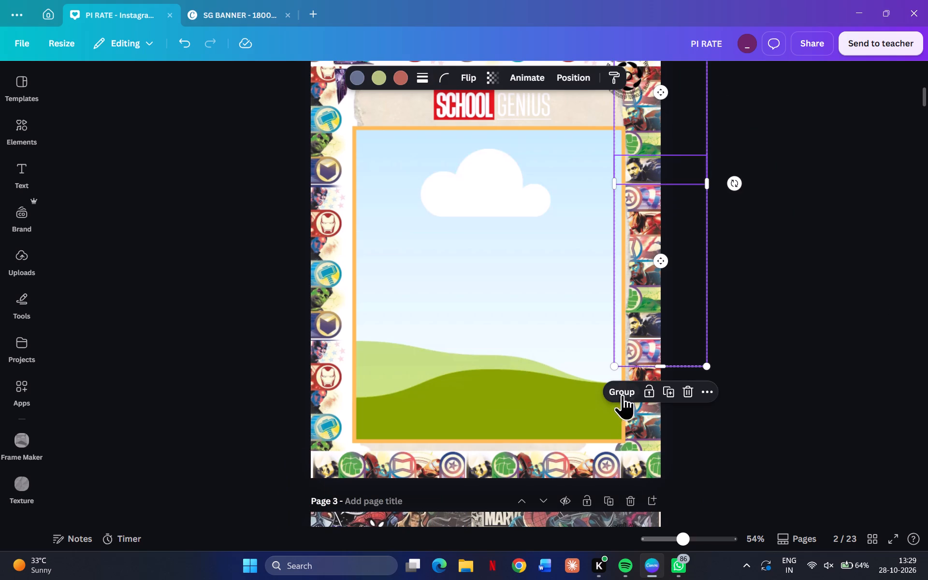
{"action": "left_click", "coordinate": [651, 411], "text": "shift"}
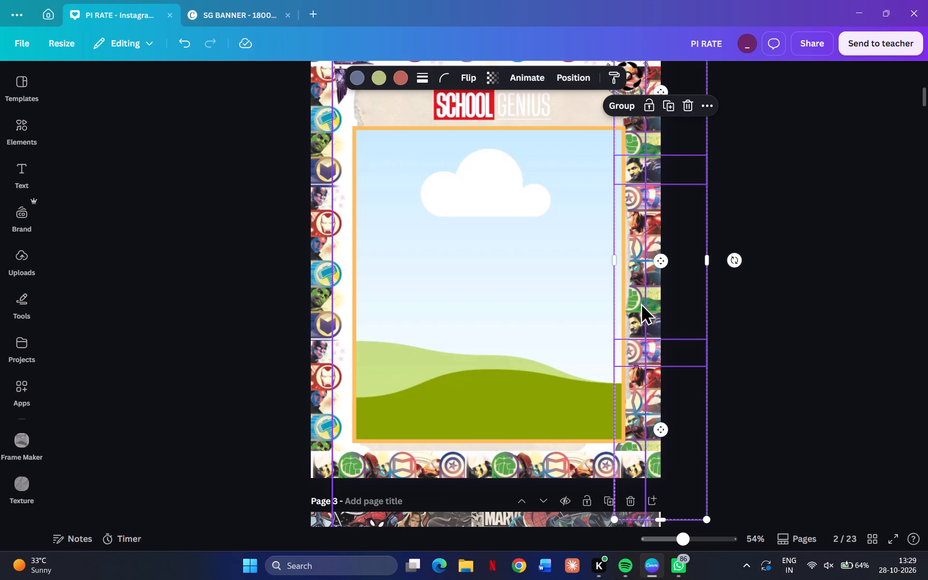
{"action": "left_click_drag", "start_coordinate": [647, 303], "coordinate": [658, 303]}
{"action": "scroll", "coordinate": [659, 303], "scroll_direction": "up", "scroll_amount": 2}
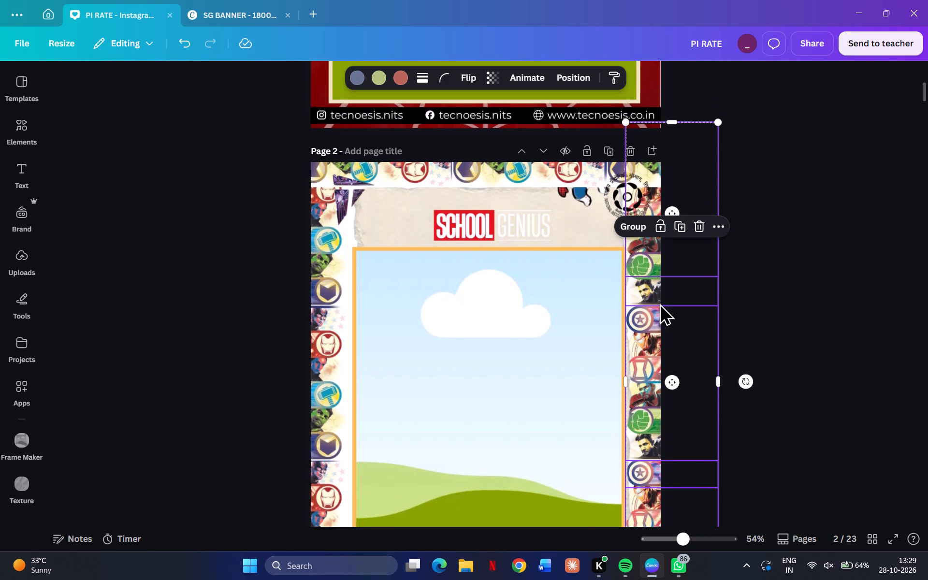
{"action": "double_click", "coordinate": [741, 352]}
{"action": "scroll", "coordinate": [738, 348], "scroll_direction": "down", "scroll_amount": 2}
{"action": "scroll", "coordinate": [738, 348], "scroll_direction": "up", "scroll_amount": 1}
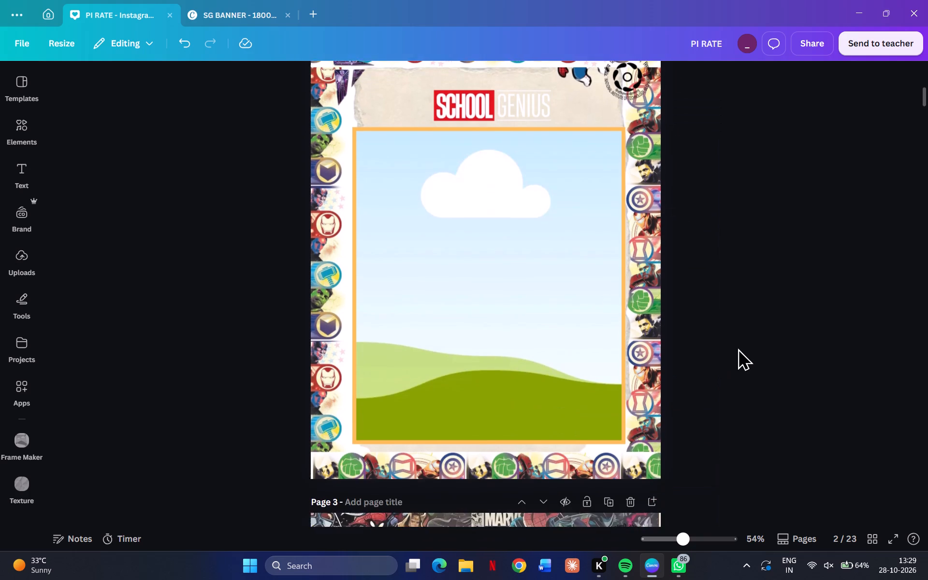
Move the School Genius logo on page 2 up against the top border strip.
{"action": "left_click_drag", "start_coordinate": [464, 170], "coordinate": [464, 136]}
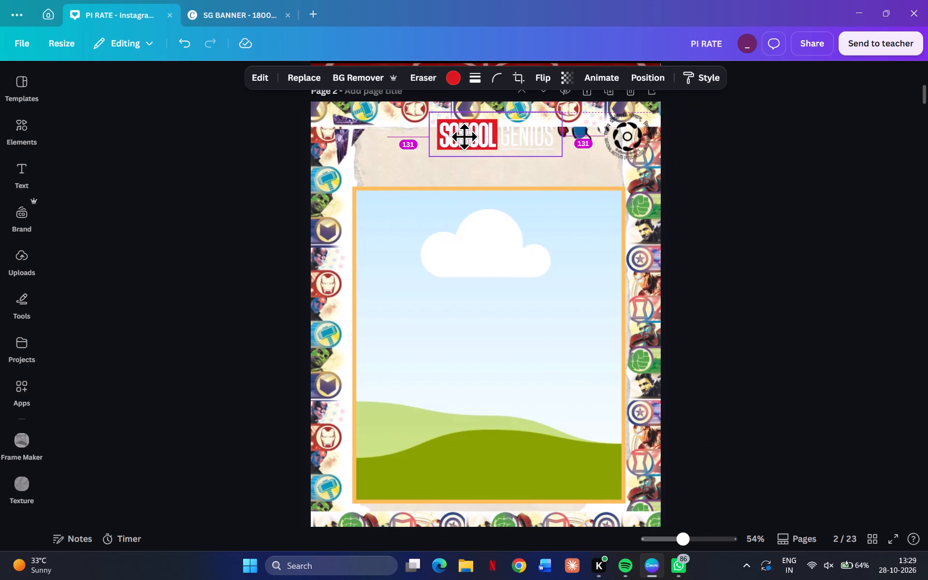
{"action": "left_click_drag", "start_coordinate": [464, 136], "coordinate": [464, 135]}
Enlarge page 2's image frame by raising its top edge towards the logo and extending its left edge to the left border strip.
{"action": "left_click", "coordinate": [518, 209]}
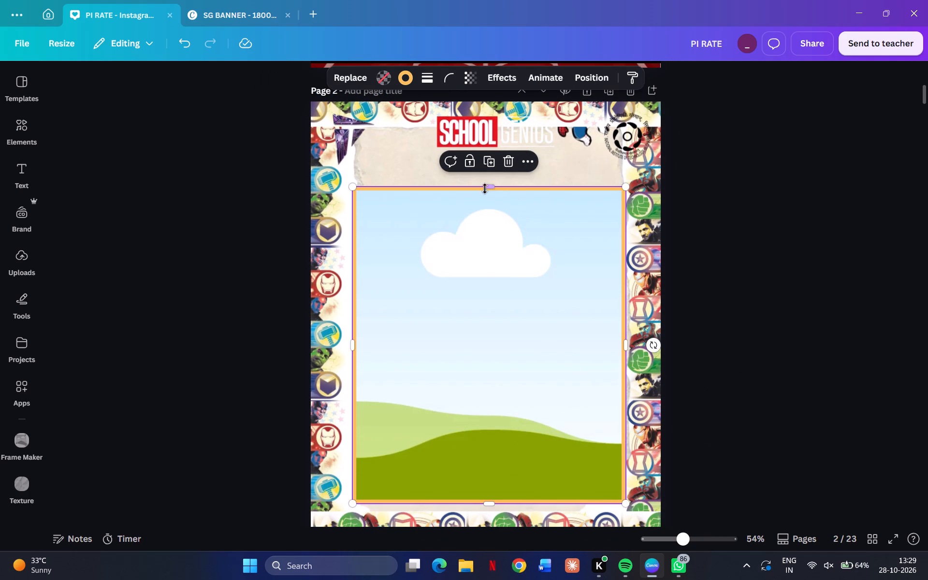
{"action": "left_click_drag", "start_coordinate": [486, 190], "coordinate": [487, 163]}
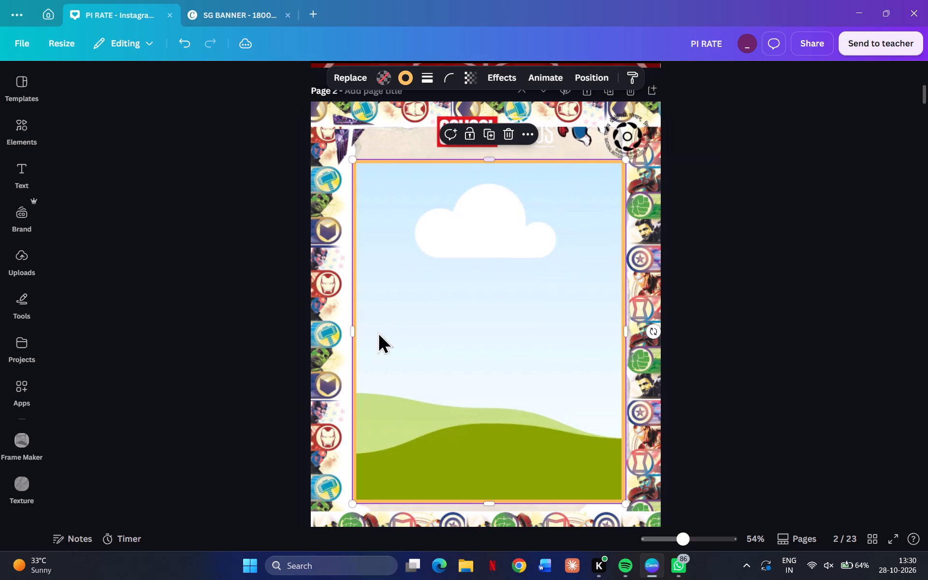
{"action": "left_click_drag", "start_coordinate": [350, 336], "coordinate": [332, 338]}
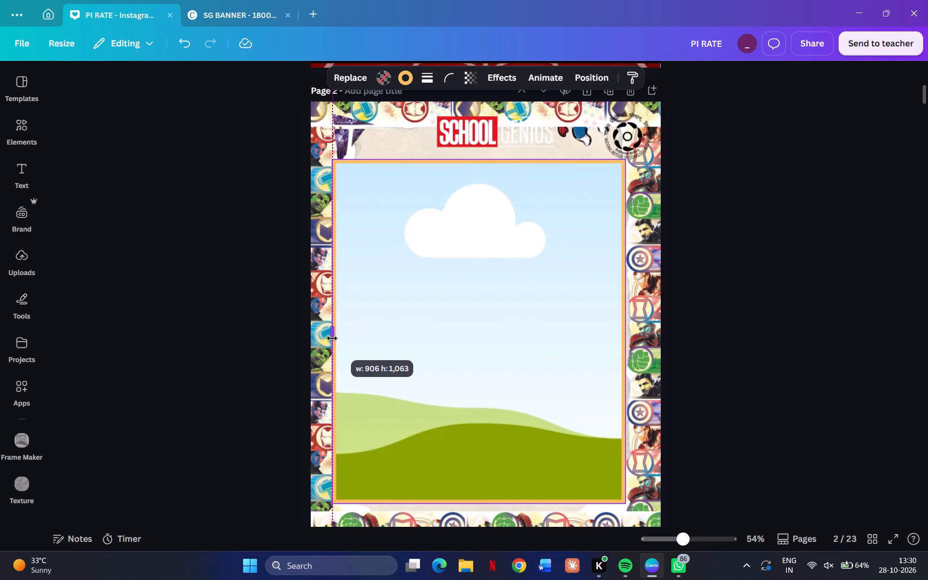
{"action": "left_click_drag", "start_coordinate": [332, 338], "coordinate": [339, 338]}
{"action": "left_click", "coordinate": [732, 323]}
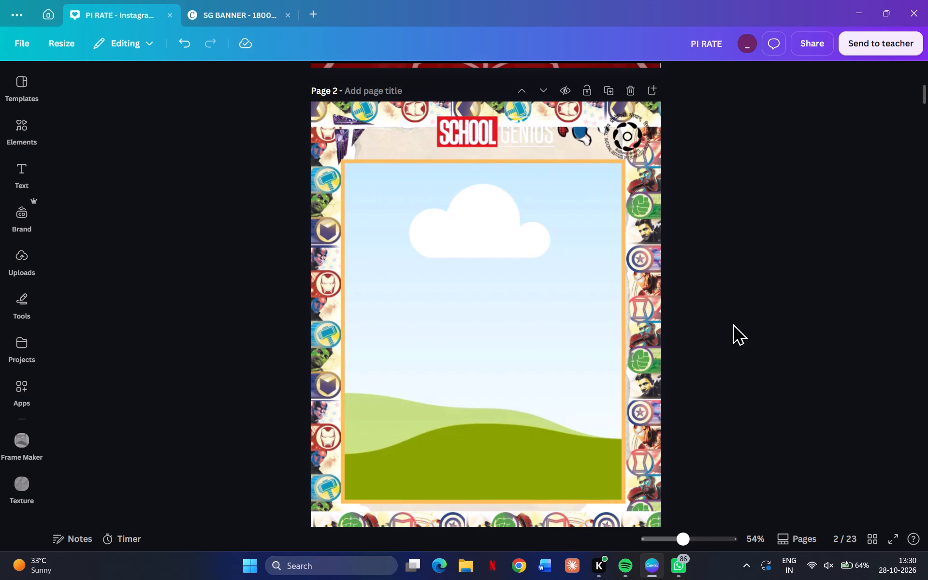
Extend the bottom edge of page 2's image frame down to meet the bottom border strip.
{"action": "scroll", "coordinate": [739, 367], "scroll_direction": "down", "scroll_amount": 1}
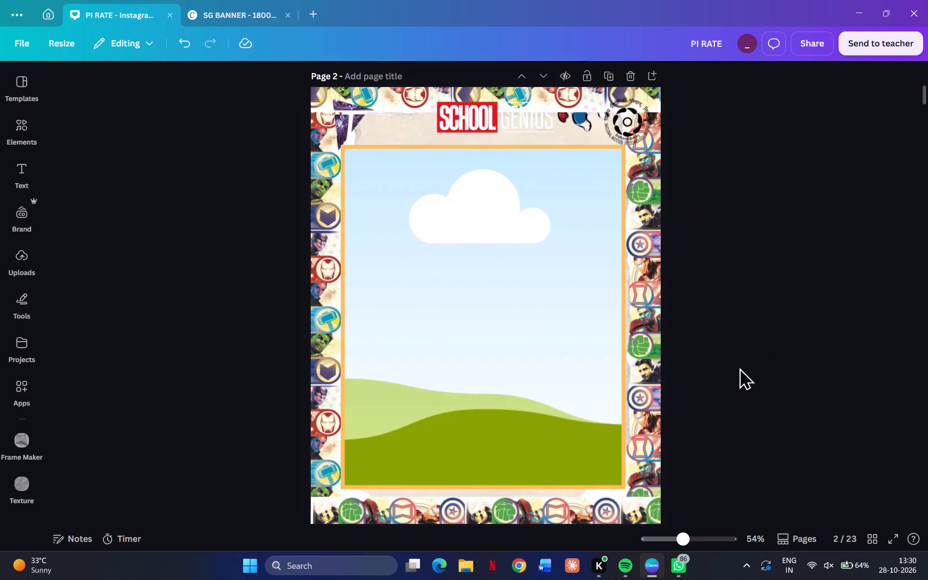
{"action": "scroll", "coordinate": [719, 398], "scroll_direction": "up", "scroll_amount": 1}
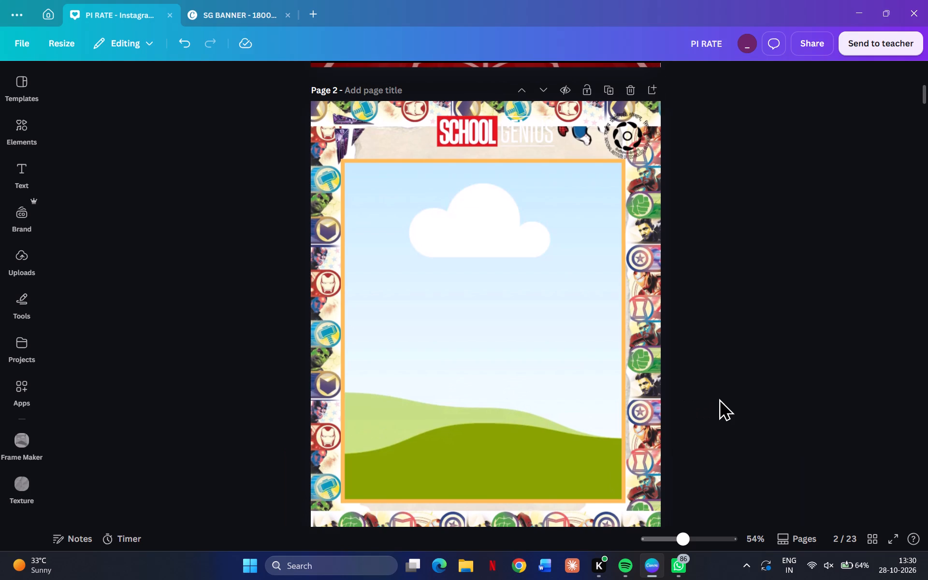
{"action": "scroll", "coordinate": [719, 398], "scroll_direction": "down", "scroll_amount": 1}
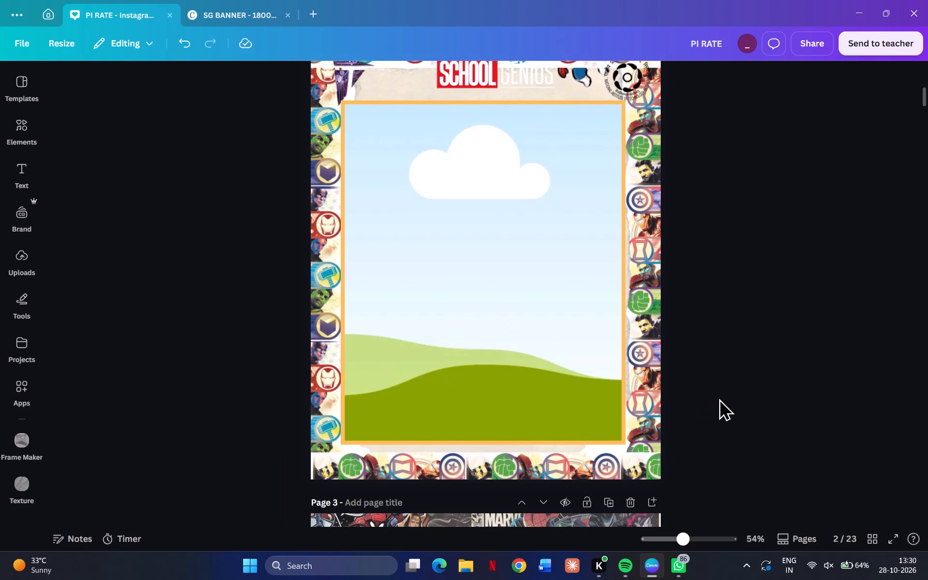
{"action": "left_click", "coordinate": [459, 386]}
{"action": "left_click_drag", "start_coordinate": [479, 446], "coordinate": [481, 450]}
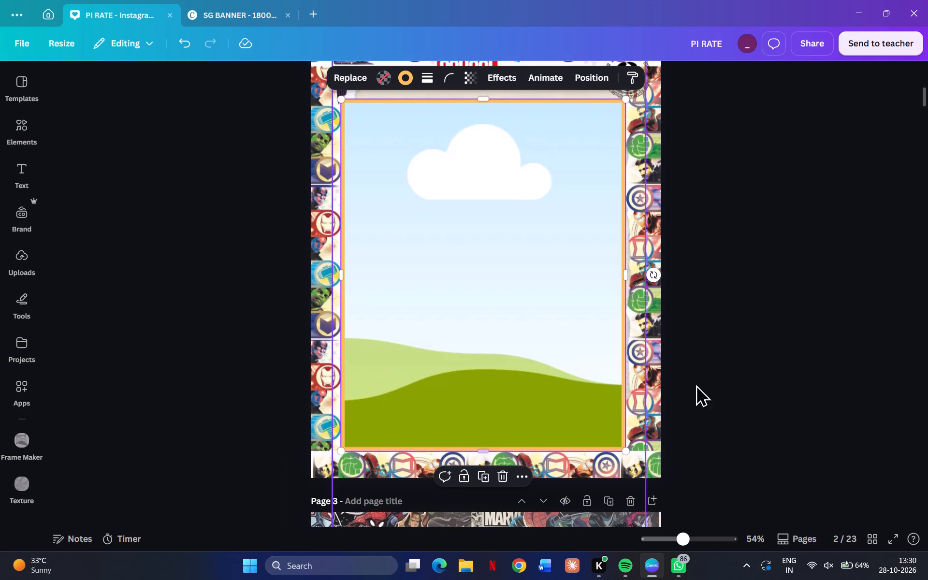
{"action": "left_click", "coordinate": [727, 380]}
Lower the top edge of page 2's image frame slightly to leave room for a title under the logo.
{"action": "scroll", "coordinate": [720, 389], "scroll_direction": "up", "scroll_amount": 2}
{"action": "scroll", "coordinate": [584, 330], "scroll_direction": "down", "scroll_amount": 1}
{"action": "scroll", "coordinate": [624, 337], "scroll_direction": "up", "scroll_amount": 10}
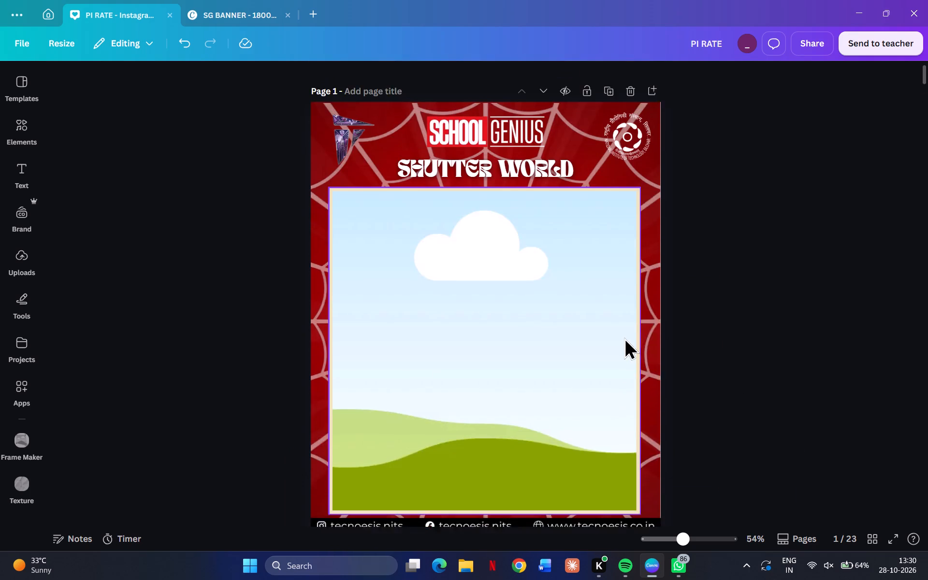
{"action": "scroll", "coordinate": [624, 337], "scroll_direction": "down", "scroll_amount": 5}
{"action": "scroll", "coordinate": [487, 436], "scroll_direction": "down", "scroll_amount": 4}
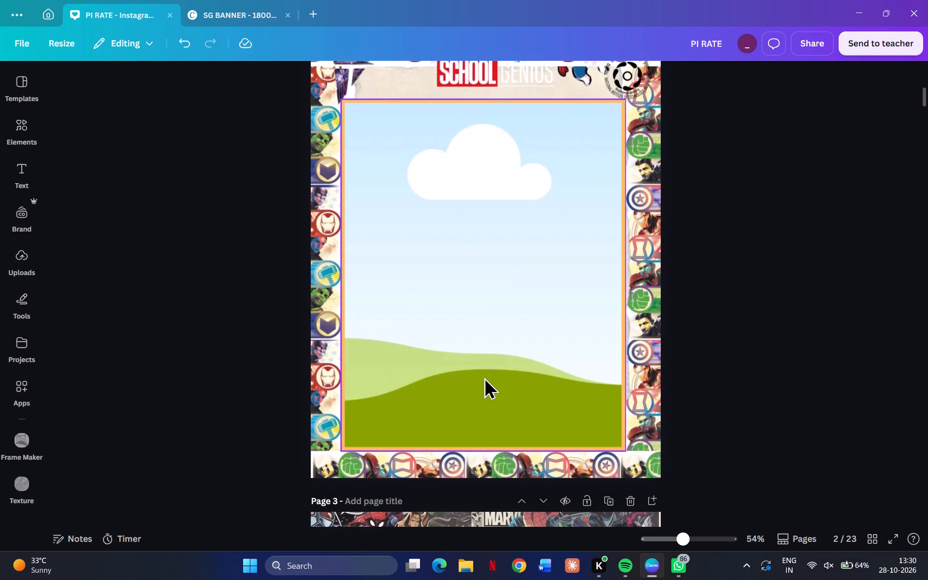
{"action": "left_click", "coordinate": [484, 377]}
{"action": "left_click_drag", "start_coordinate": [491, 99], "coordinate": [493, 115]}
{"action": "left_click", "coordinate": [843, 154]}
Copy the SHUTTER WORLD title from page 1 and paste it onto page 2.
{"action": "scroll", "coordinate": [709, 357], "scroll_direction": "up", "scroll_amount": 2}
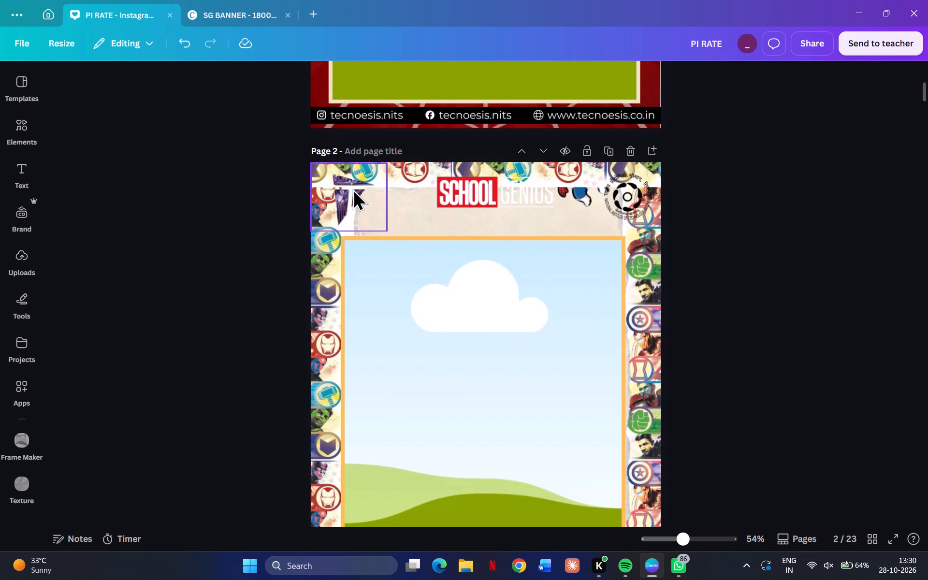
{"action": "left_click", "coordinate": [853, 258]}
{"action": "scroll", "coordinate": [866, 340], "scroll_direction": "up", "scroll_amount": 11}
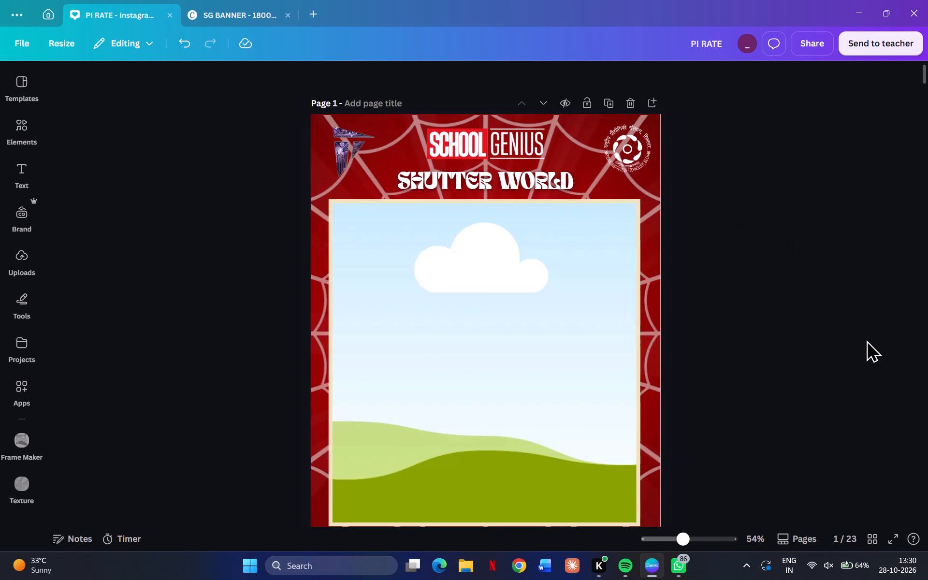
{"action": "left_click", "coordinate": [541, 184]}
{"action": "left_click", "coordinate": [793, 229]}
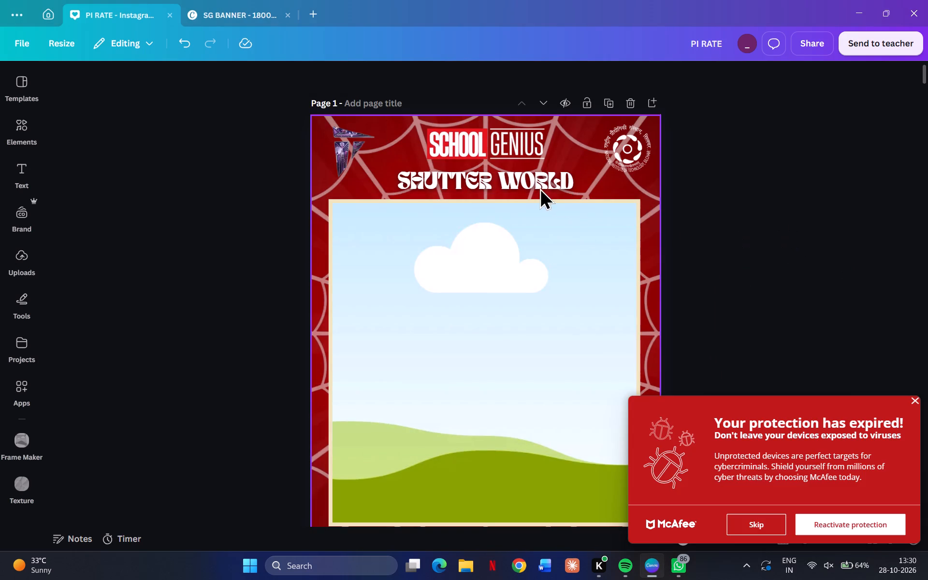
{"action": "left_click", "coordinate": [528, 174]}
{"action": "key", "text": "ctrl+c"}
{"action": "left_click", "coordinate": [835, 268], "text": "ctrl"}
{"action": "scroll", "coordinate": [831, 274], "scroll_direction": "down", "scroll_amount": 8}
{"action": "scroll", "coordinate": [831, 275], "scroll_direction": "up", "scroll_amount": 1}
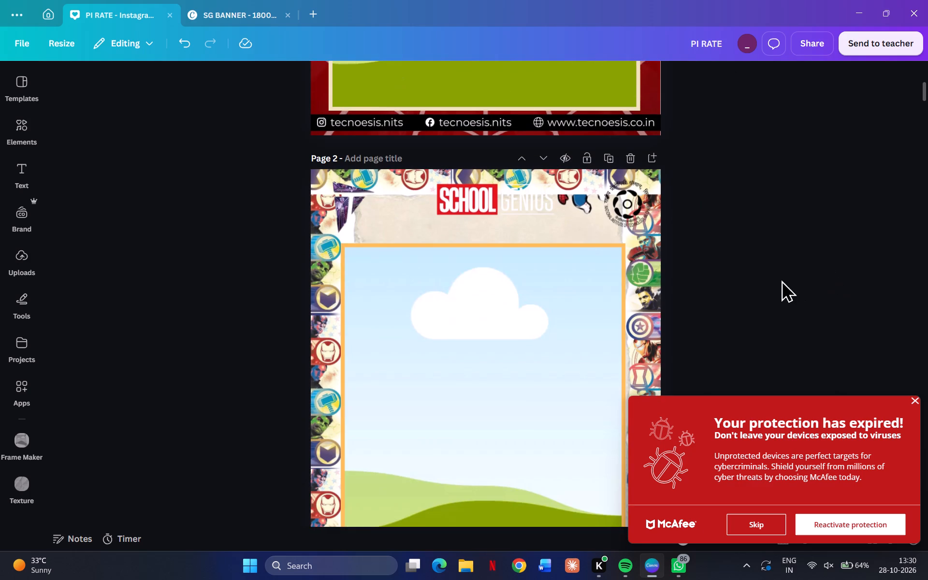
{"action": "left_click", "coordinate": [471, 358]}
{"action": "key", "text": "ctrl+v"}
{"action": "left_click", "coordinate": [784, 295]}
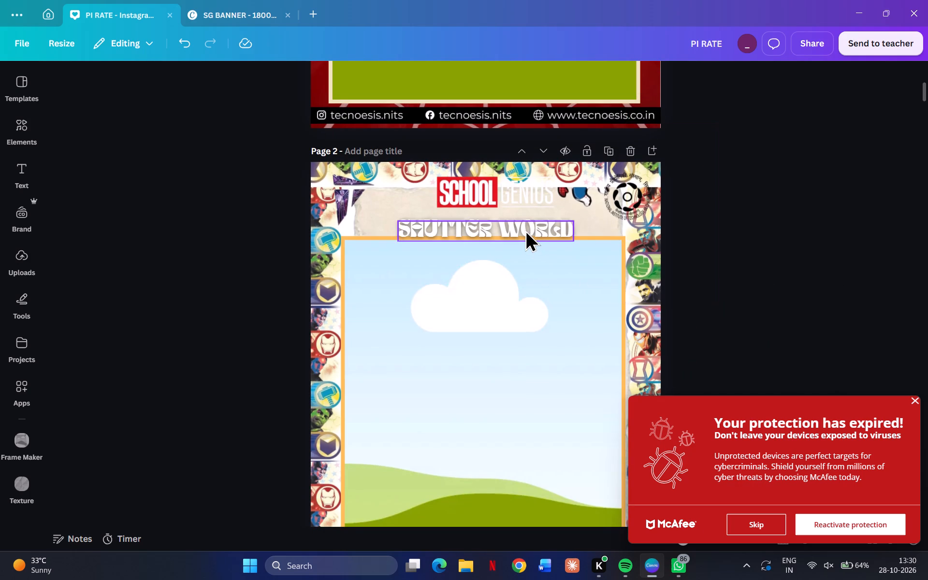
Raise the pasted title clear of page 2's image frame, and nudge the School Genius logo up and left above it.
{"action": "left_click_drag", "start_coordinate": [524, 230], "coordinate": [524, 225]}
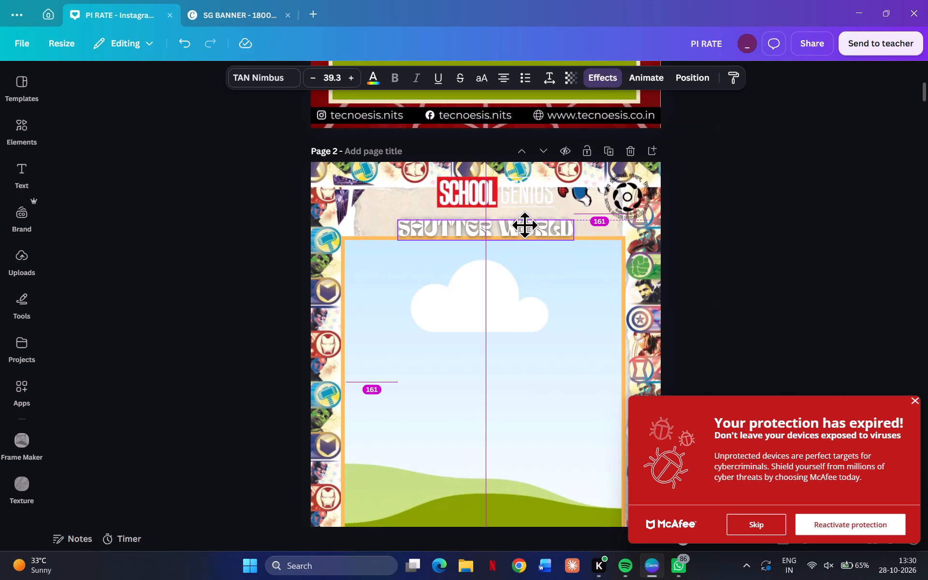
{"action": "left_click_drag", "start_coordinate": [524, 225], "coordinate": [524, 220]}
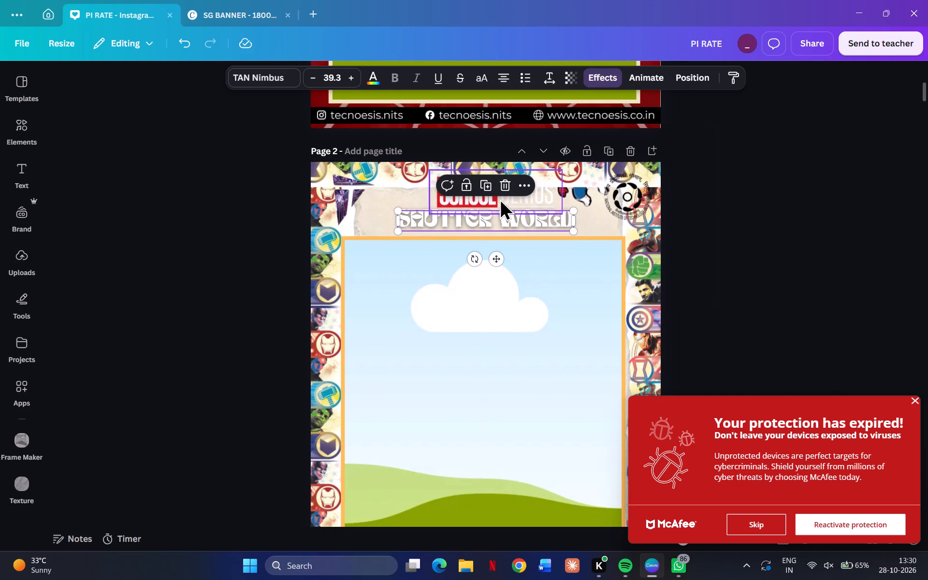
{"action": "left_click_drag", "start_coordinate": [499, 198], "coordinate": [490, 193]}
Change the pasted title's text on page 2 to JUST DOODLE IT.
{"action": "double_click", "coordinate": [493, 227]}
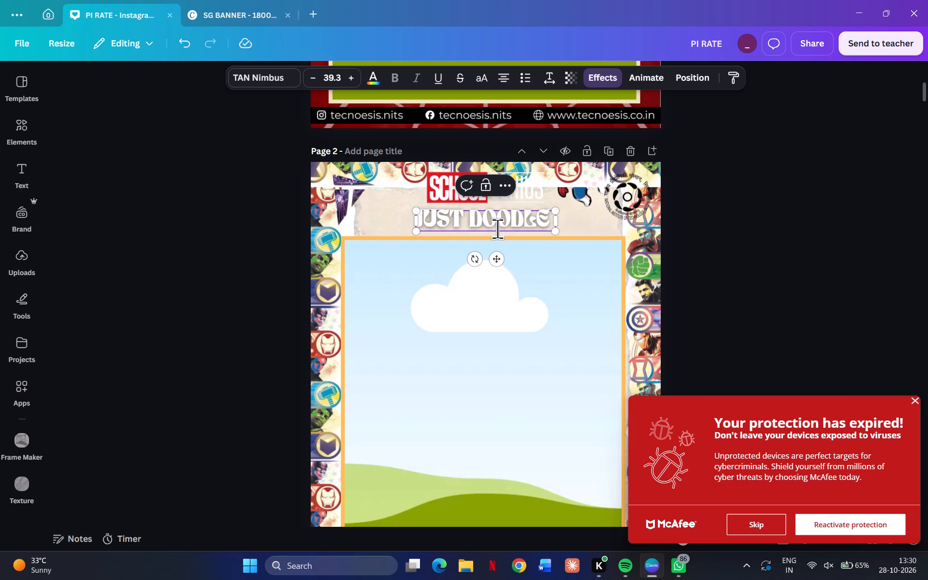
{"action": "left_click", "coordinate": [765, 220]}
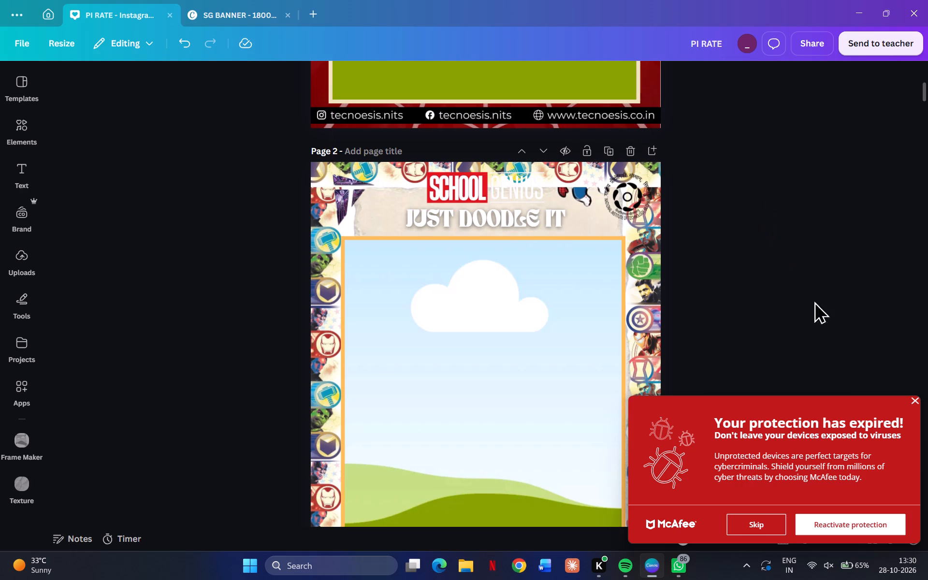
Dismiss the McAfee protection notification.
{"action": "left_click", "coordinate": [915, 398]}
{"action": "left_click", "coordinate": [881, 340]}
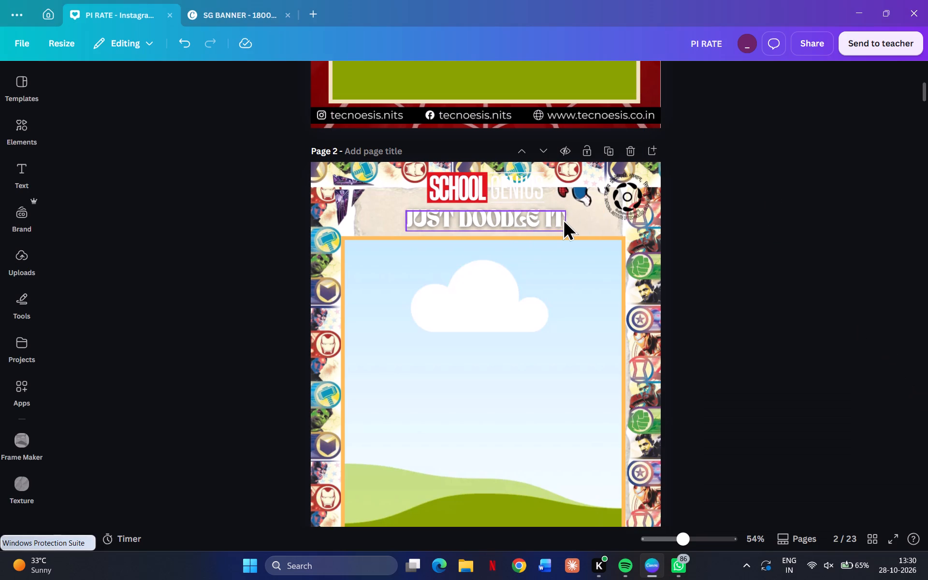
Move the School Genius logo on page 2 down so it sits just below the top border strip.
{"action": "left_click", "coordinate": [511, 183]}
{"action": "left_click", "coordinate": [724, 191]}
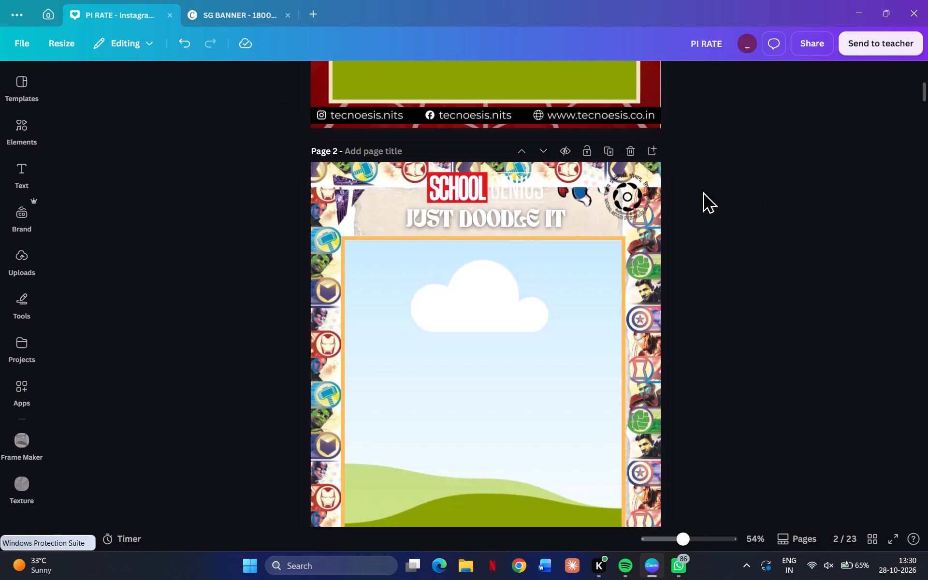
{"action": "left_click_drag", "start_coordinate": [478, 181], "coordinate": [482, 205]}
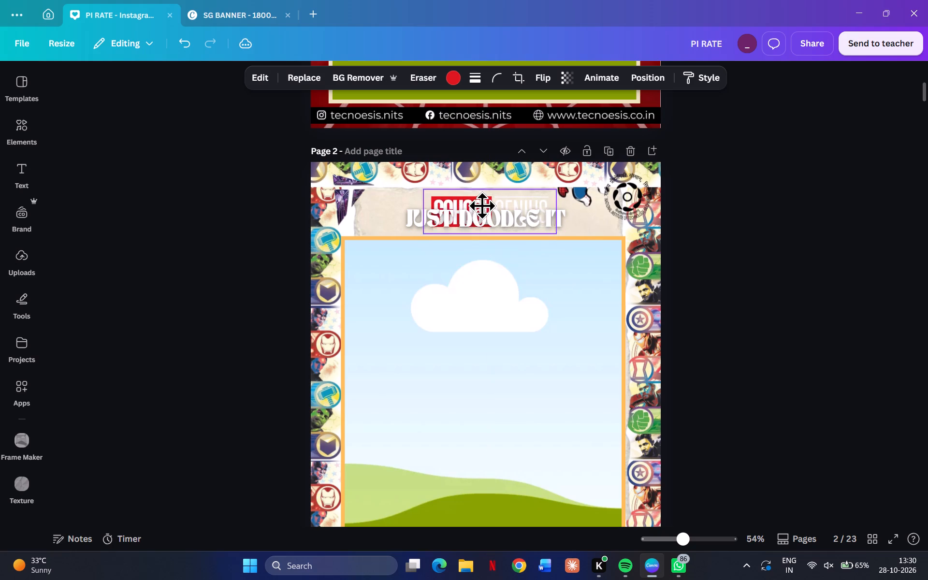
{"action": "left_click_drag", "start_coordinate": [482, 205], "coordinate": [481, 199]}
{"action": "left_click", "coordinate": [748, 229]}
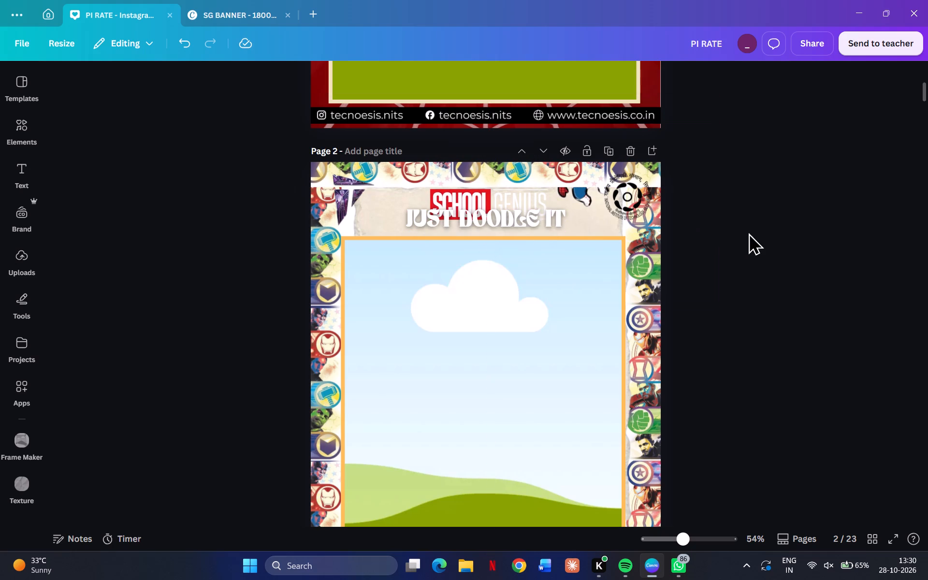
Move the JUST DOODLE IT title down below the School Genius logo, slightly overlapping the image frame's top edge.
{"action": "left_click_drag", "start_coordinate": [491, 218], "coordinate": [494, 237]}
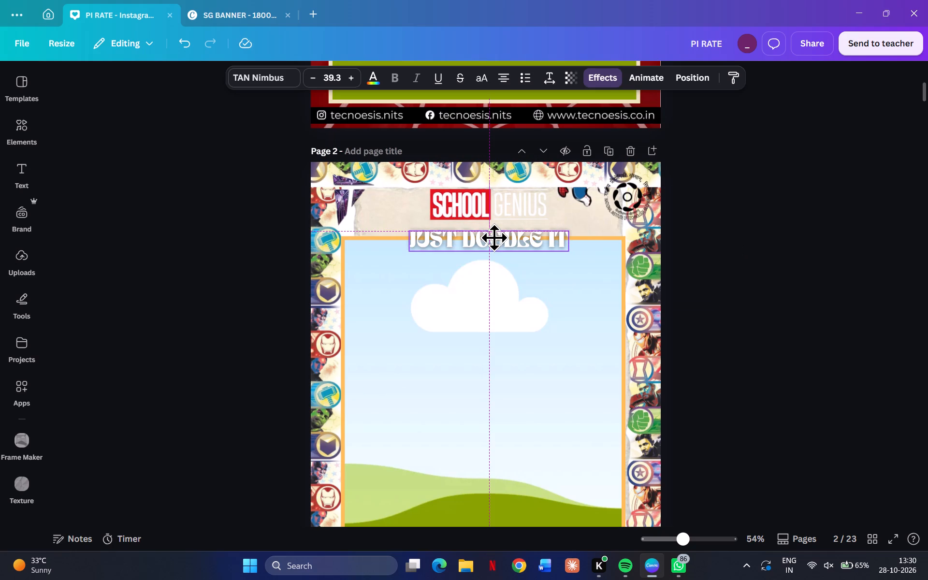
{"action": "left_click_drag", "start_coordinate": [494, 237], "coordinate": [494, 233]}
{"action": "left_click", "coordinate": [740, 232]}
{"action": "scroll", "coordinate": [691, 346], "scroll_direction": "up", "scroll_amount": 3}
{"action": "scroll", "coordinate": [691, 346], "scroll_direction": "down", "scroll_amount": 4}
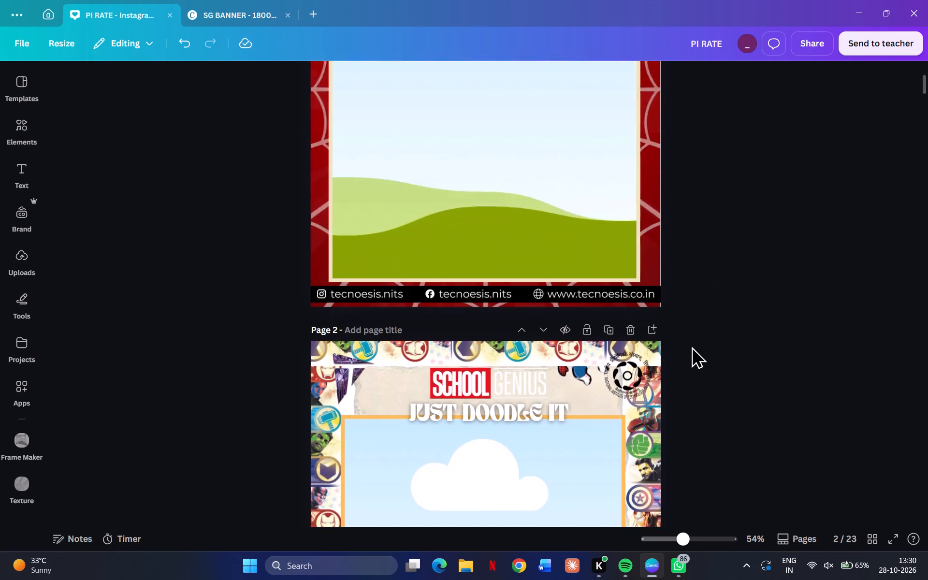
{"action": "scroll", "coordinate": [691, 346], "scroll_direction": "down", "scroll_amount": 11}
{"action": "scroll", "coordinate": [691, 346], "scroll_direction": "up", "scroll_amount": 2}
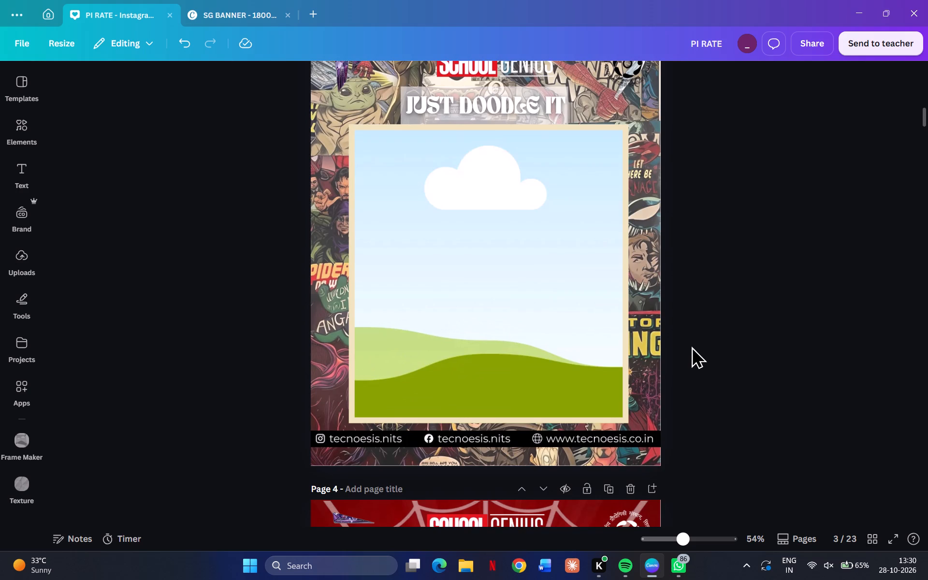
Review the finished layout of page 2 against the neighbouring School Genius doodle page 3.
{"action": "scroll", "coordinate": [691, 346], "scroll_direction": "up", "scroll_amount": 1}
{"action": "scroll", "coordinate": [691, 346], "scroll_direction": "down", "scroll_amount": 10}
{"action": "scroll", "coordinate": [691, 346], "scroll_direction": "down", "scroll_amount": 16}
{"action": "scroll", "coordinate": [723, 366], "scroll_direction": "up", "scroll_amount": 15}
{"action": "scroll", "coordinate": [722, 368], "scroll_direction": "down", "scroll_amount": 1}
{"action": "scroll", "coordinate": [722, 369], "scroll_direction": "up", "scroll_amount": 16}
{"action": "scroll", "coordinate": [722, 369], "scroll_direction": "down", "scroll_amount": 1}
{"action": "scroll", "coordinate": [722, 369], "scroll_direction": "up", "scroll_amount": 3}
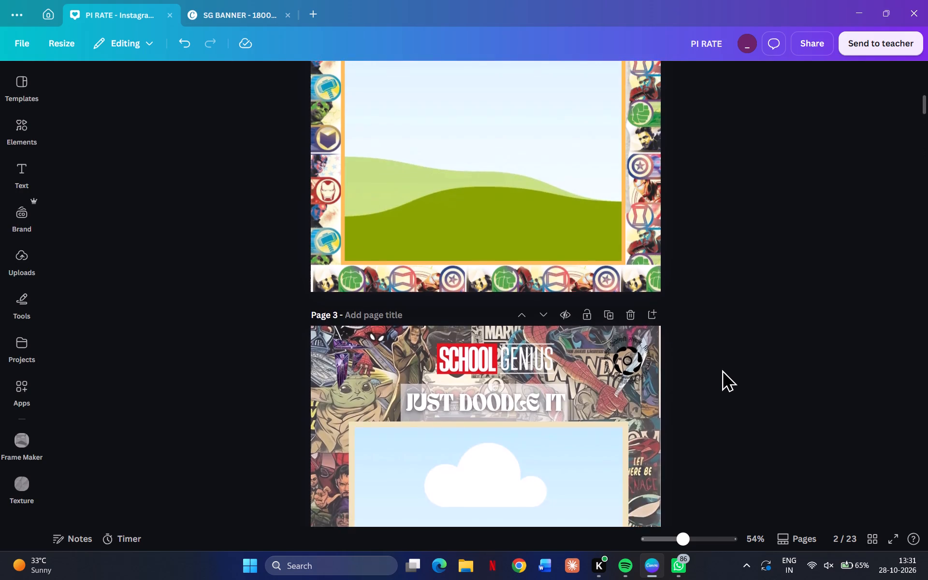
{"action": "scroll", "coordinate": [722, 369], "scroll_direction": "up", "scroll_amount": 3}
{"action": "scroll", "coordinate": [722, 369], "scroll_direction": "down", "scroll_amount": 2}
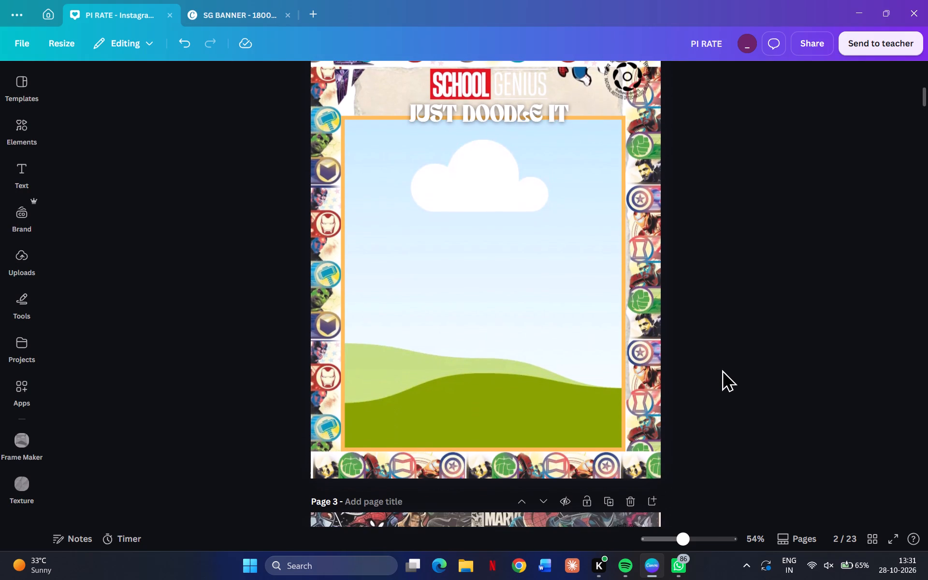
{"action": "scroll", "coordinate": [722, 369], "scroll_direction": "up", "scroll_amount": 1}
{"action": "scroll", "coordinate": [722, 369], "scroll_direction": "down", "scroll_amount": 1}
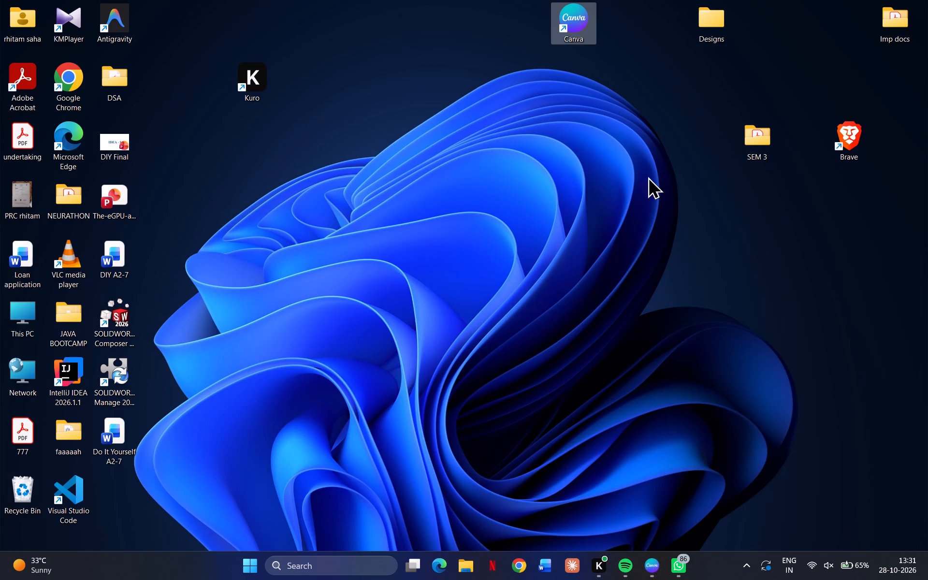
Switch to the Brave browser and open the yellow comic-style "Image border" pin from the related Pinterest border designs.
{"action": "double_click", "coordinate": [868, 125]}
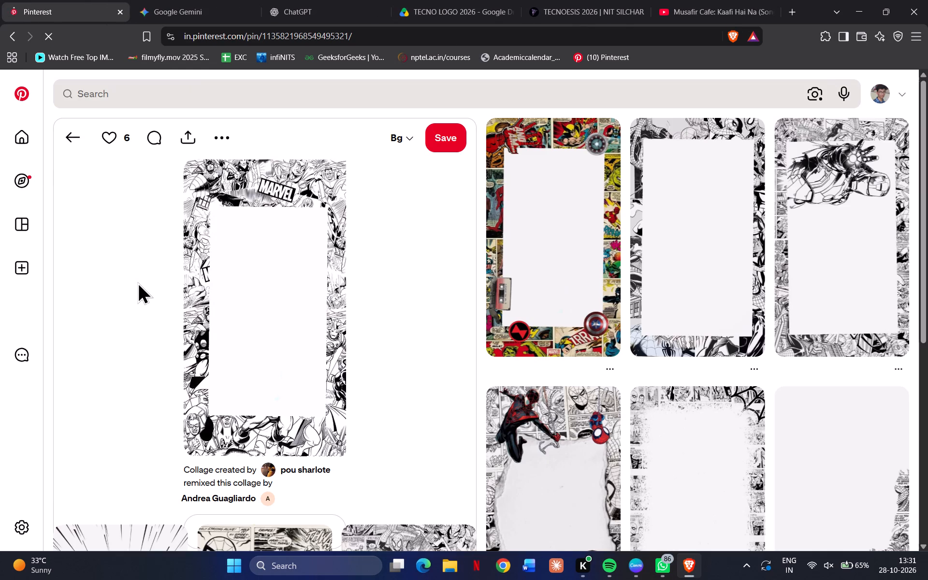
{"action": "scroll", "coordinate": [137, 282], "scroll_direction": "down", "scroll_amount": 10}
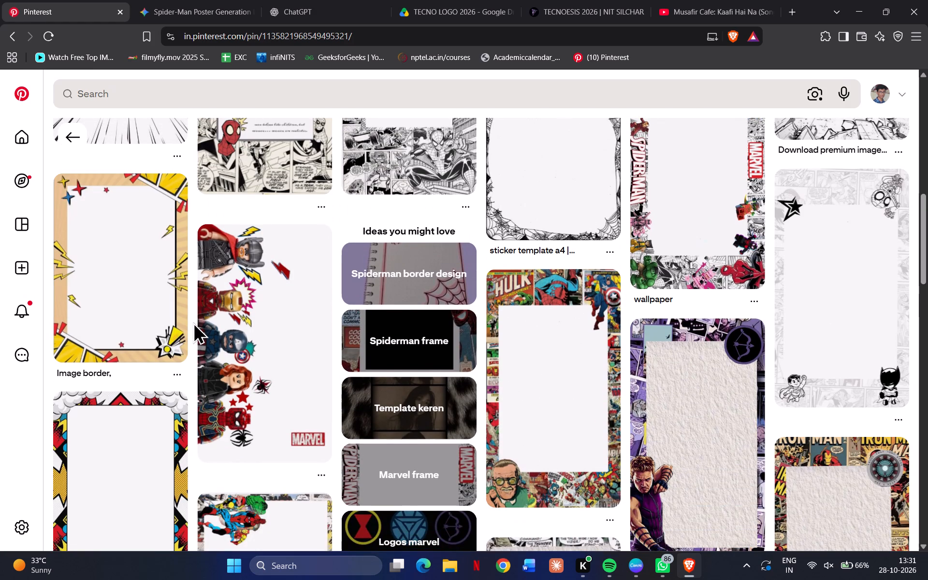
{"action": "left_click", "coordinate": [121, 299]}
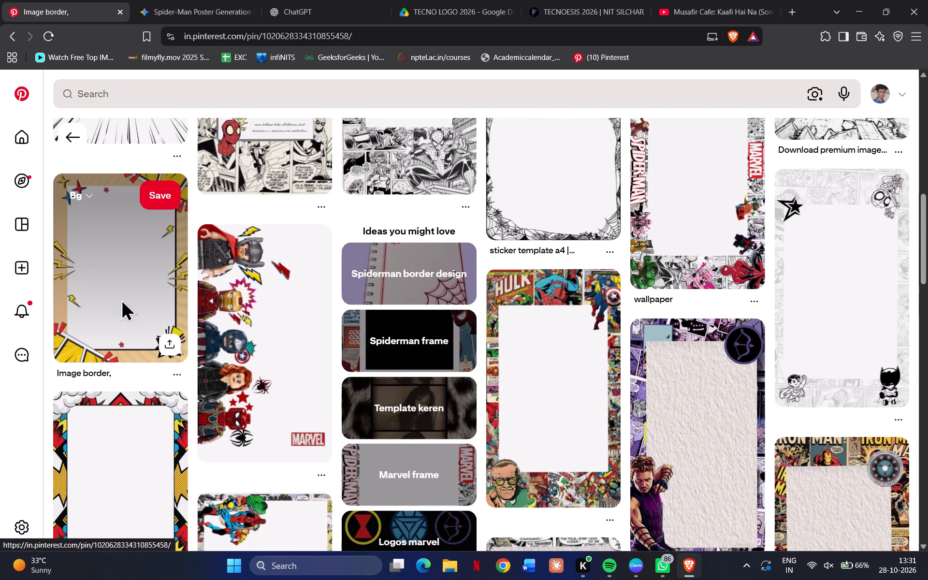
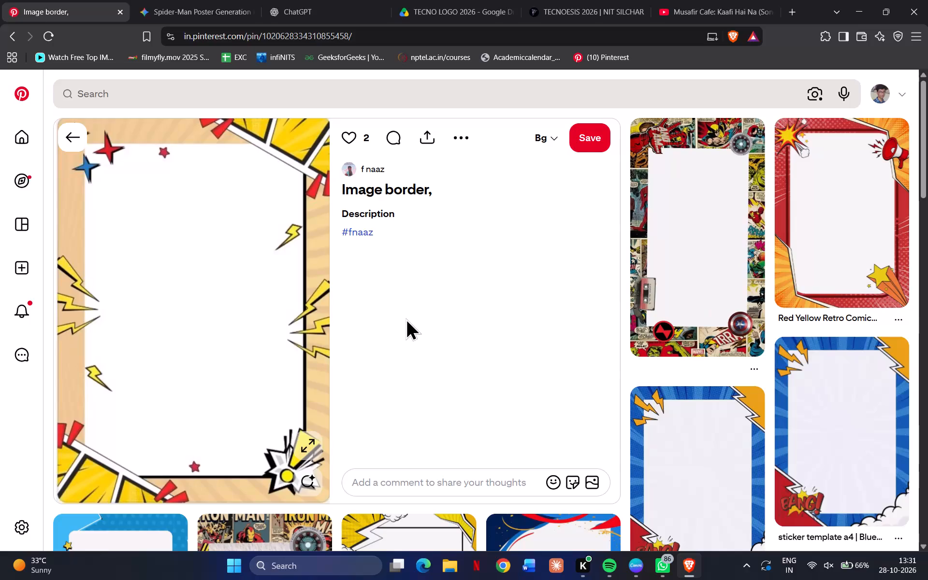
Open the Marvel comic collage border pin with the cassette and shield, and examine its related frame designs.
{"action": "left_click", "coordinate": [725, 259]}
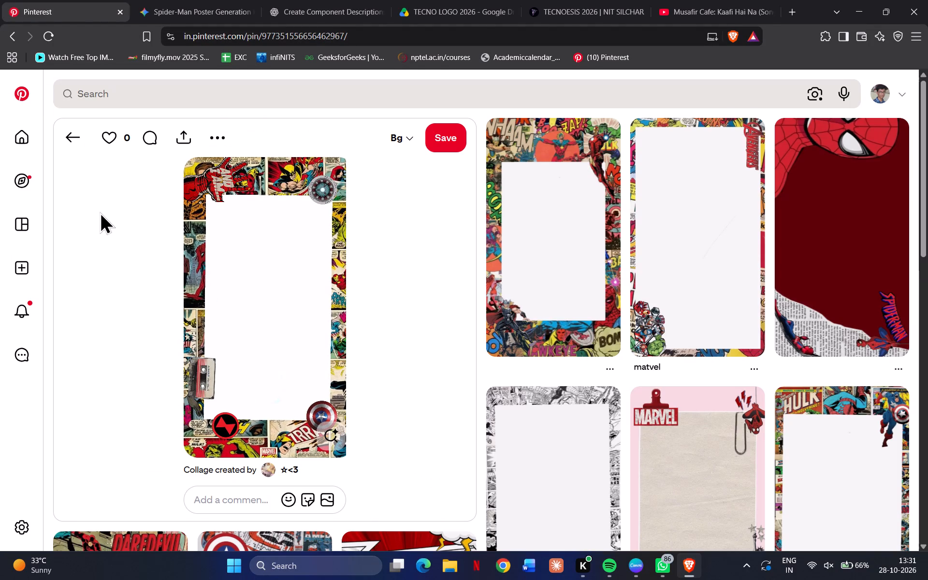
{"action": "scroll", "coordinate": [482, 377], "scroll_direction": "down", "scroll_amount": 6}
{"action": "scroll", "coordinate": [482, 378], "scroll_direction": "up", "scroll_amount": 3}
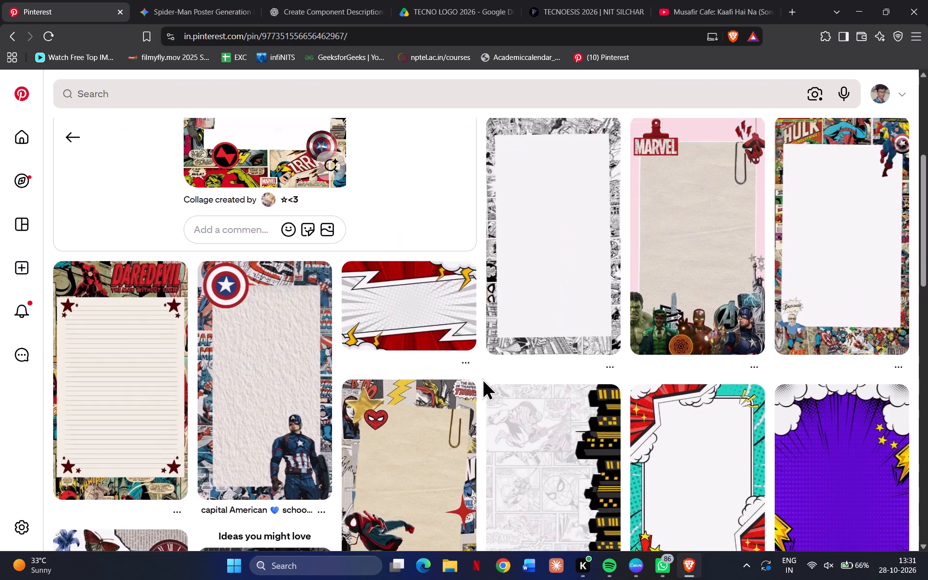
{"action": "scroll", "coordinate": [482, 378], "scroll_direction": "up", "scroll_amount": 3}
{"action": "scroll", "coordinate": [482, 378], "scroll_direction": "down", "scroll_amount": 4}
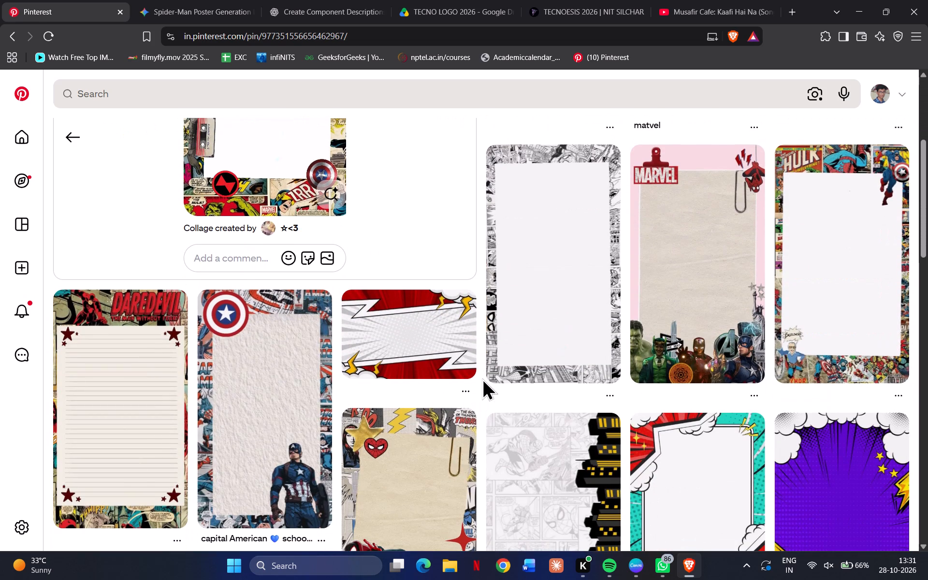
{"action": "scroll", "coordinate": [482, 378], "scroll_direction": "down", "scroll_amount": 3}
{"action": "scroll", "coordinate": [482, 378], "scroll_direction": "up", "scroll_amount": 3}
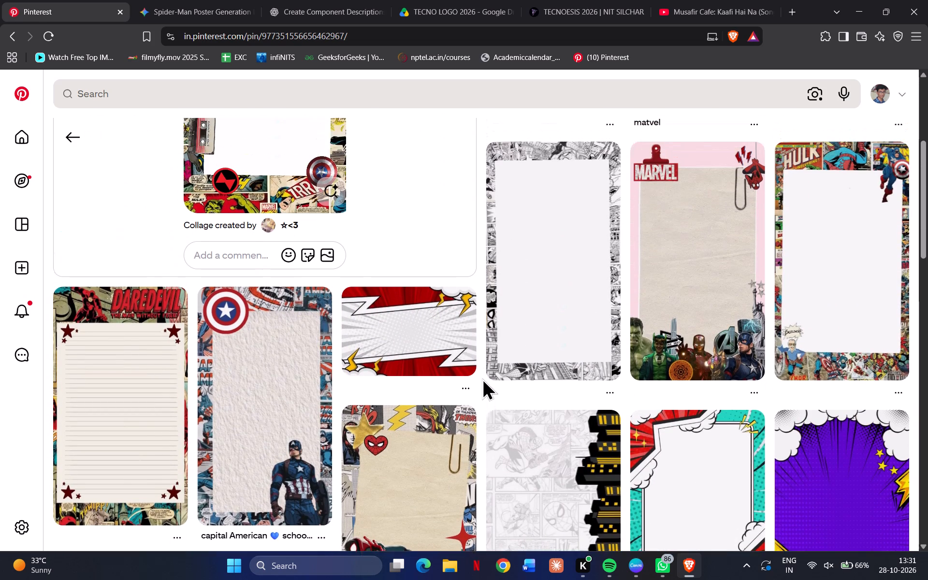
{"action": "scroll", "coordinate": [482, 378], "scroll_direction": "down", "scroll_amount": 3}
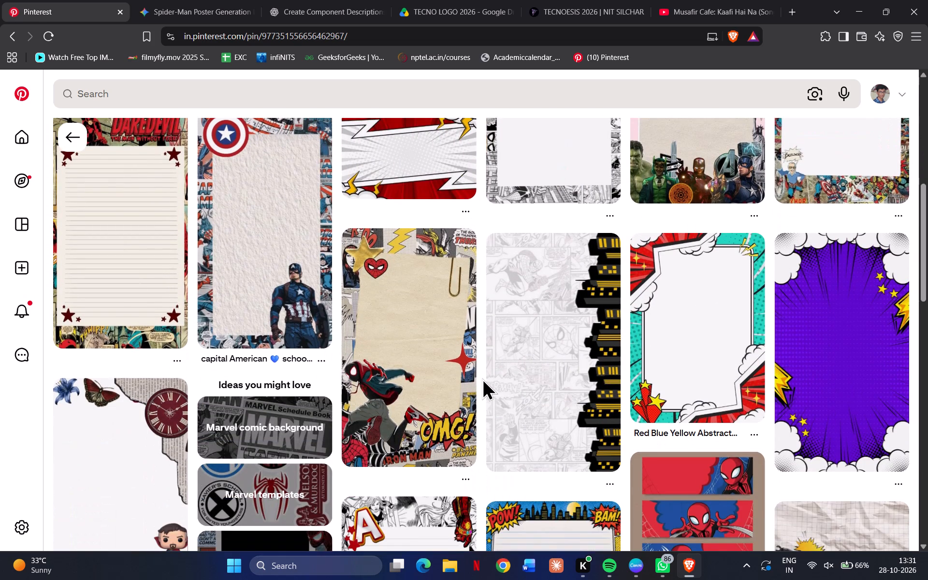
{"action": "scroll", "coordinate": [482, 378], "scroll_direction": "up", "scroll_amount": 1}
Go back through the previously opened pins to the Pinterest home feed, checking the related Spider-Man and Marvel borders.
{"action": "left_click", "coordinate": [73, 136]}
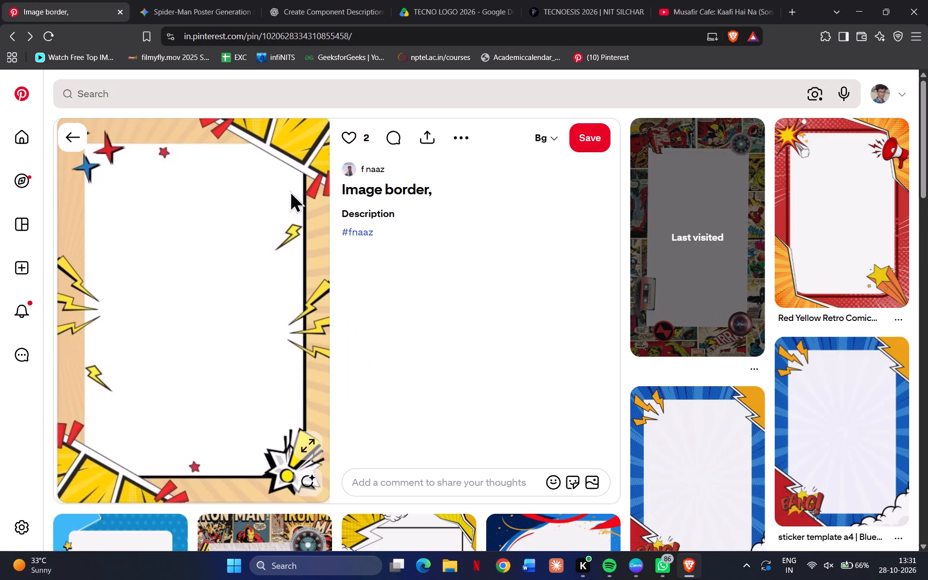
{"action": "left_click", "coordinate": [73, 144]}
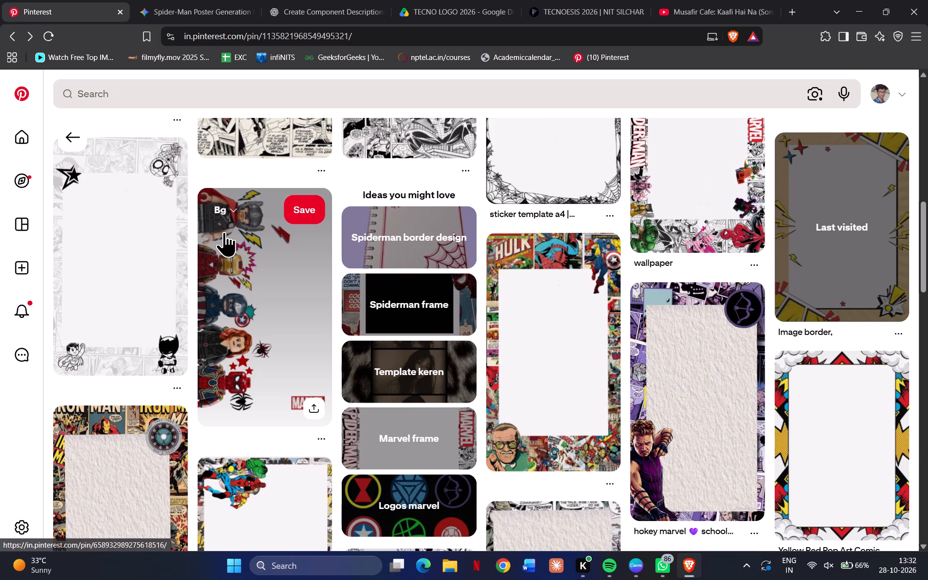
{"action": "scroll", "coordinate": [254, 314], "scroll_direction": "down", "scroll_amount": 10}
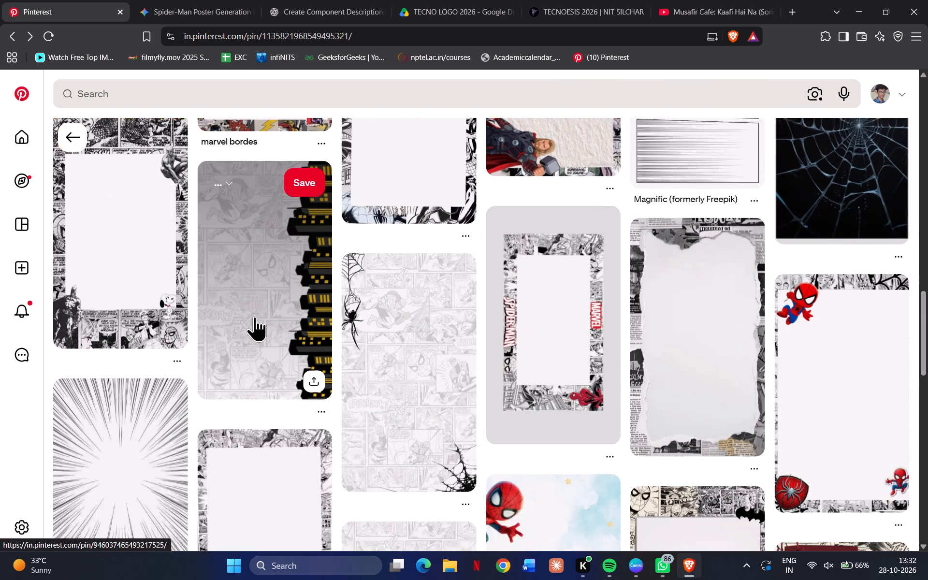
{"action": "left_click", "coordinate": [75, 137]}
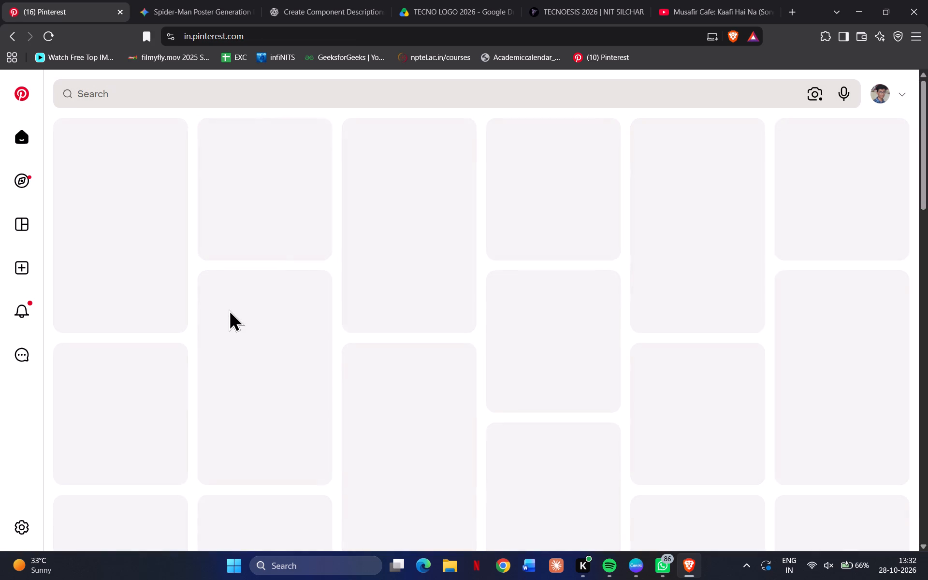
Browse the Pinterest home feed for comic-style borders and poster design ideas.
{"action": "scroll", "coordinate": [191, 293], "scroll_direction": "down", "scroll_amount": 1}
{"action": "scroll", "coordinate": [190, 293], "scroll_direction": "up", "scroll_amount": 2}
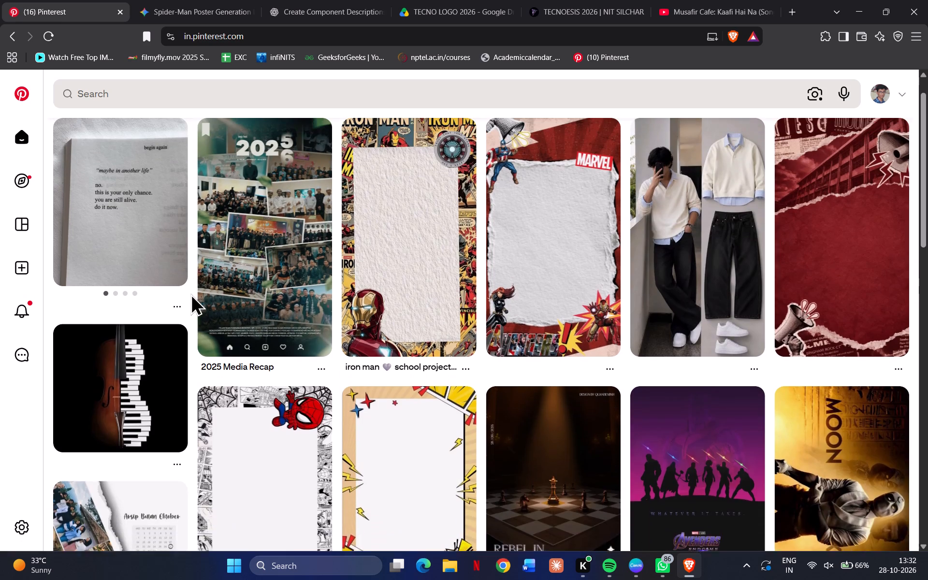
{"action": "scroll", "coordinate": [190, 293], "scroll_direction": "up", "scroll_amount": 1}
{"action": "scroll", "coordinate": [190, 293], "scroll_direction": "down", "scroll_amount": 2}
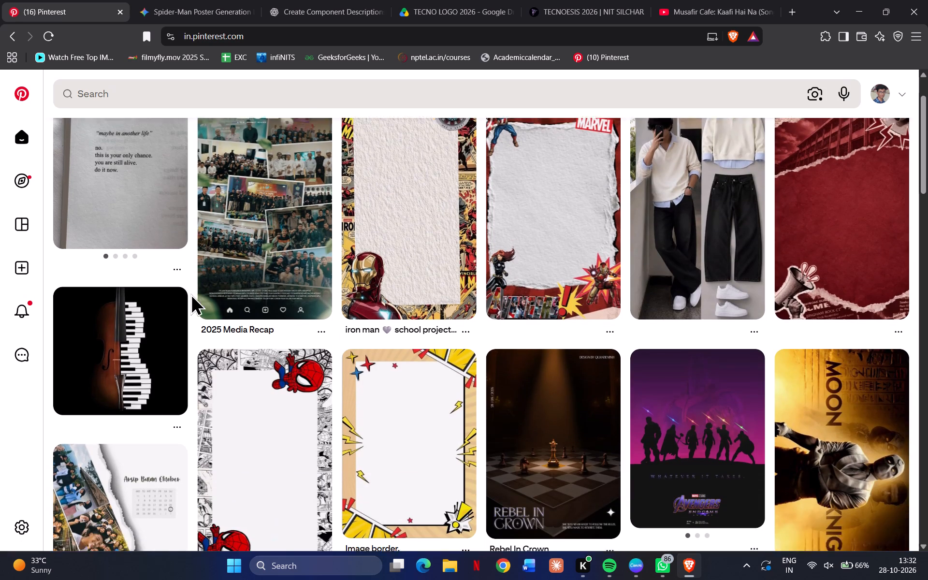
{"action": "scroll", "coordinate": [190, 293], "scroll_direction": "down", "scroll_amount": 4}
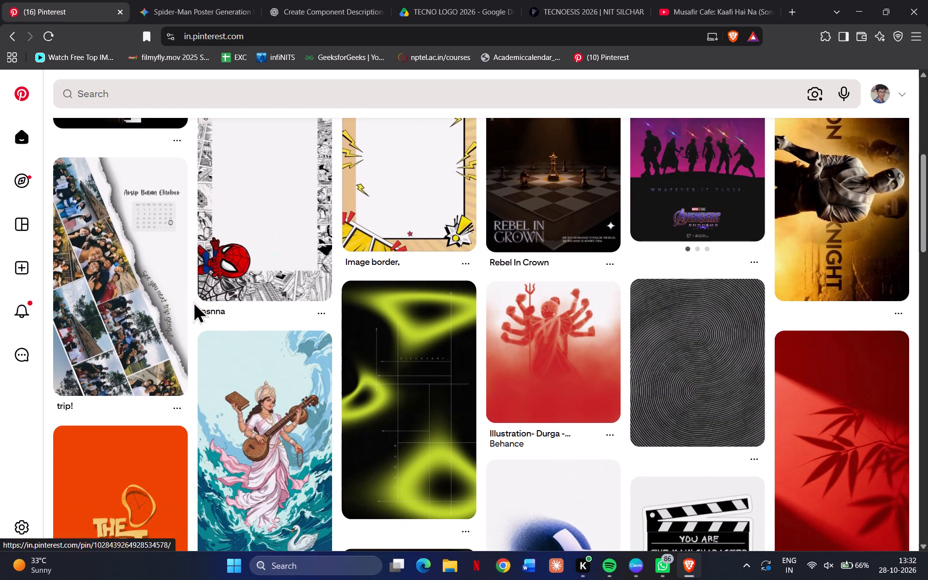
{"action": "scroll", "coordinate": [193, 302], "scroll_direction": "down", "scroll_amount": 3}
{"action": "scroll", "coordinate": [193, 302], "scroll_direction": "up", "scroll_amount": 3}
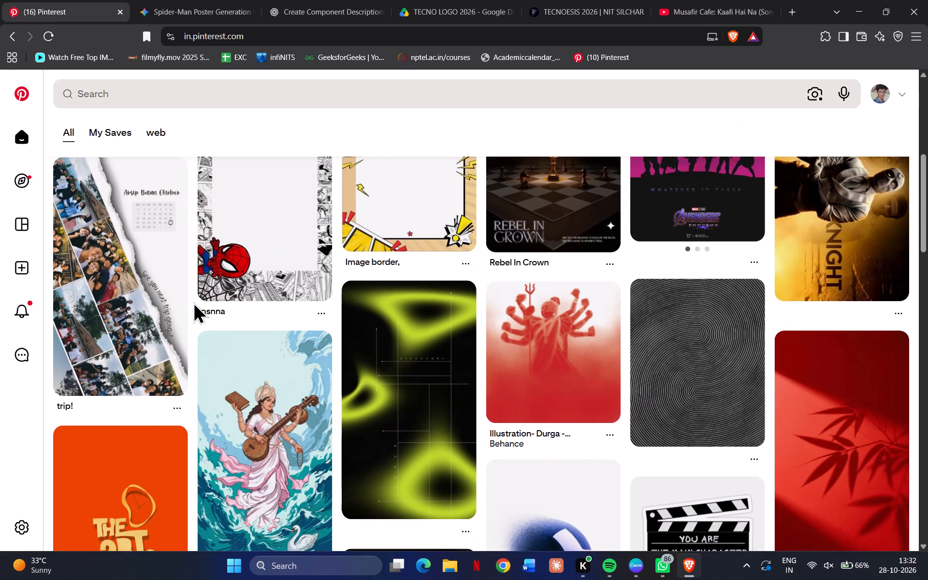
{"action": "scroll", "coordinate": [193, 302], "scroll_direction": "up", "scroll_amount": 1}
{"action": "scroll", "coordinate": [193, 302], "scroll_direction": "down", "scroll_amount": 7}
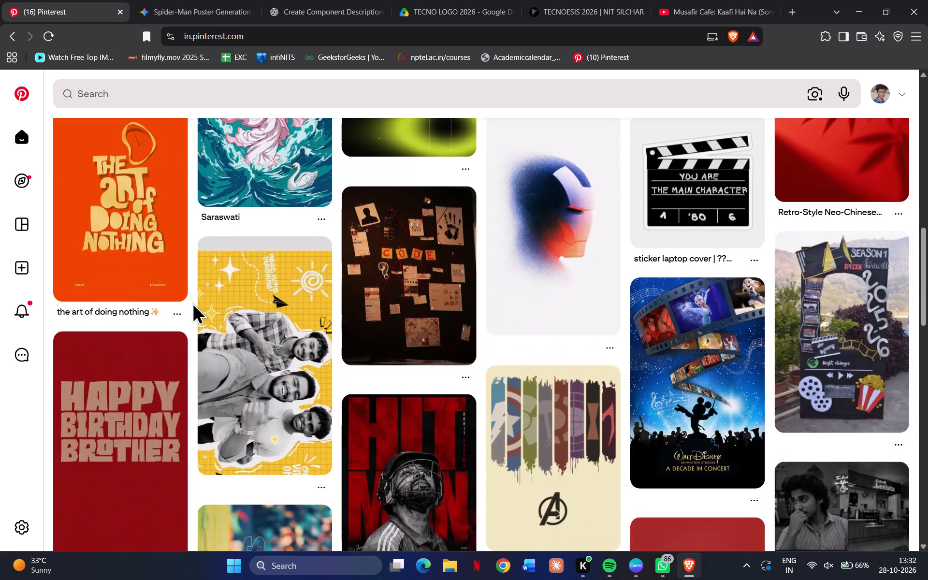
{"action": "scroll", "coordinate": [192, 302], "scroll_direction": "down", "scroll_amount": 4}
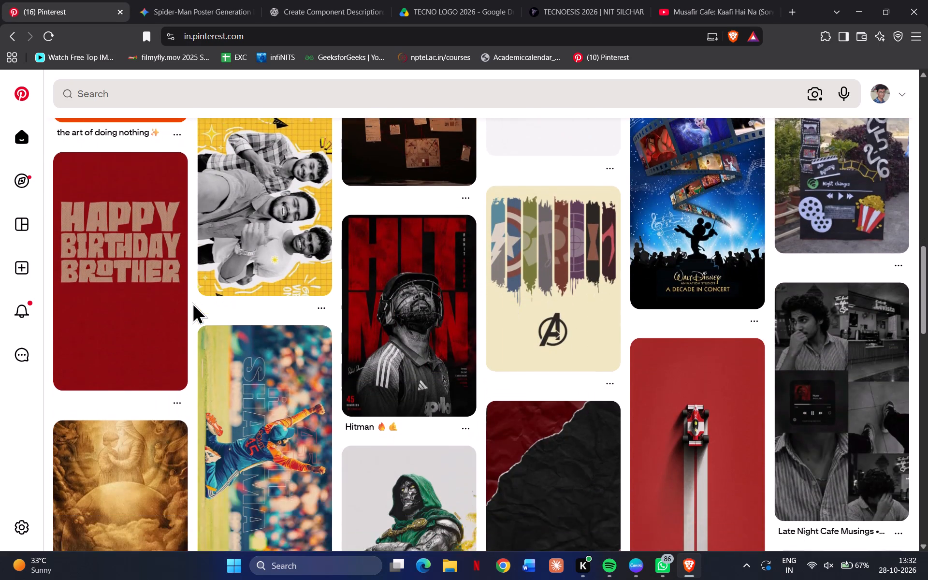
{"action": "scroll", "coordinate": [192, 302], "scroll_direction": "down", "scroll_amount": 9}
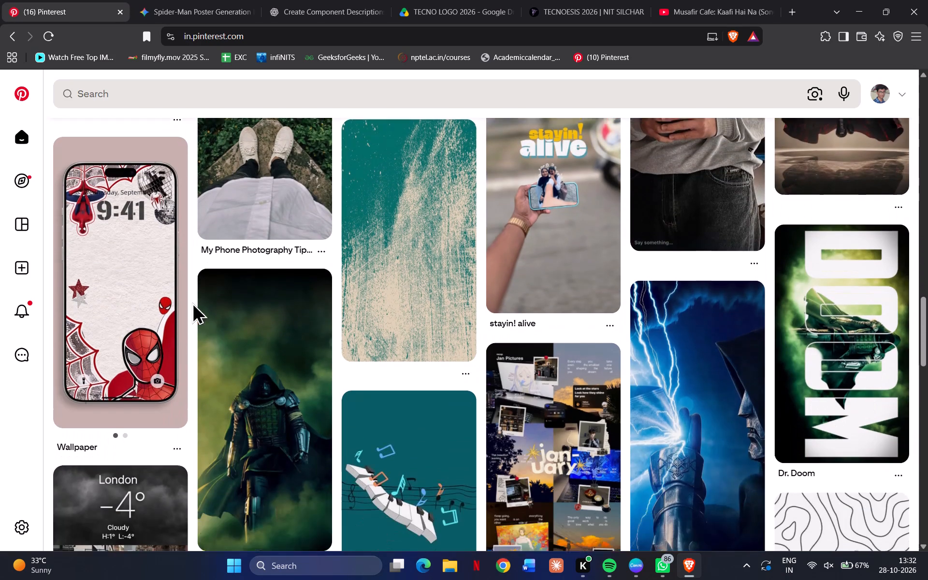
{"action": "scroll", "coordinate": [192, 302], "scroll_direction": "up", "scroll_amount": 1}
{"action": "scroll", "coordinate": [192, 302], "scroll_direction": "down", "scroll_amount": 6}
Search Pinterest for "doodle it photo frame".
{"action": "left_click", "coordinate": [380, 103]}
{"action": "type", "text": "doodle it photo"}
{"action": "key", "text": "space"}
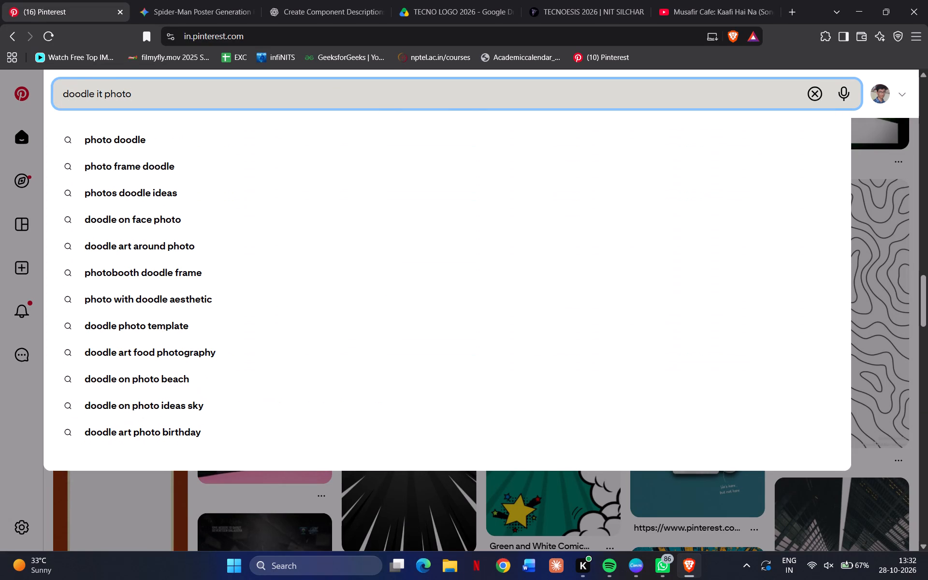
{"action": "type", "text": "fe"}
{"action": "key", "text": "BackSpace"}
{"action": "type", "text": "rame"}
{"action": "key", "text": "Return"}
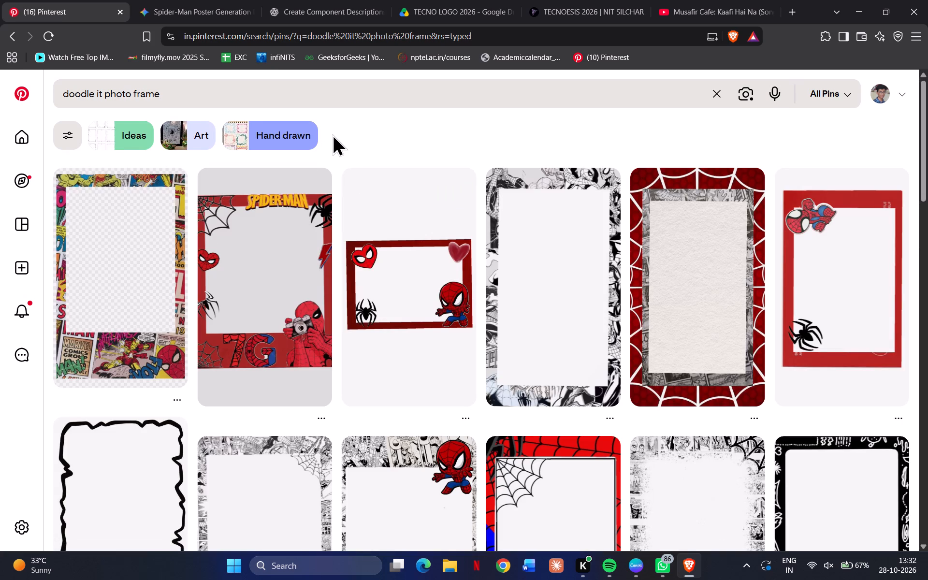
Look through the doodle photo frame results and open the colourful Marvel comic-strip border pin with the transparent centre.
{"action": "scroll", "coordinate": [319, 269], "scroll_direction": "down", "scroll_amount": 10}
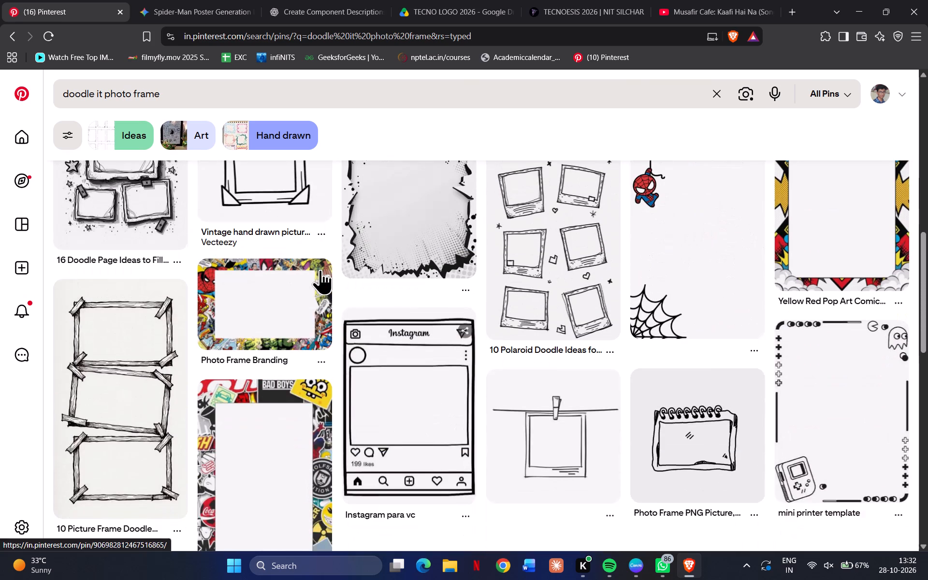
{"action": "scroll", "coordinate": [320, 269], "scroll_direction": "up", "scroll_amount": 14}
{"action": "scroll", "coordinate": [320, 269], "scroll_direction": "down", "scroll_amount": 2}
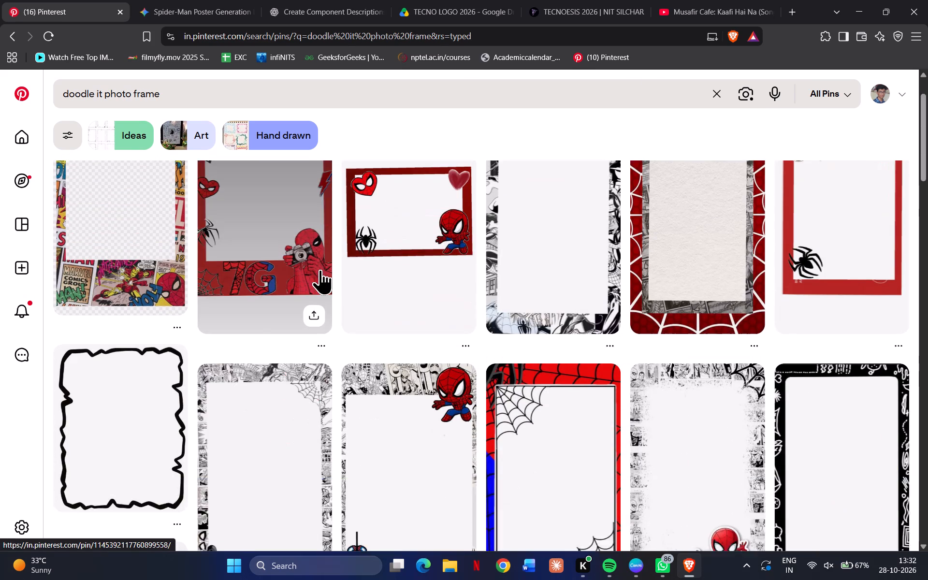
{"action": "scroll", "coordinate": [320, 269], "scroll_direction": "down", "scroll_amount": 1}
{"action": "scroll", "coordinate": [320, 269], "scroll_direction": "up", "scroll_amount": 5}
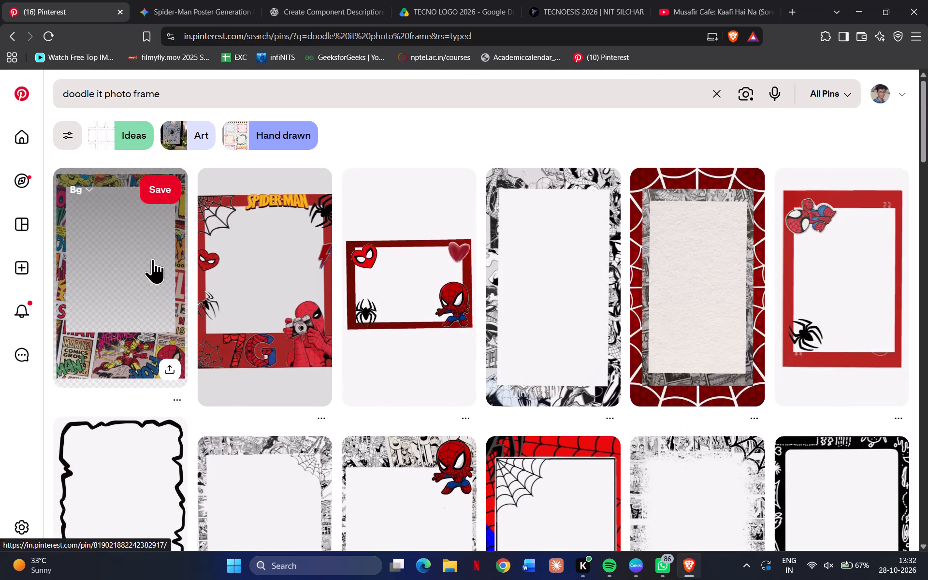
{"action": "left_click", "coordinate": [152, 259]}
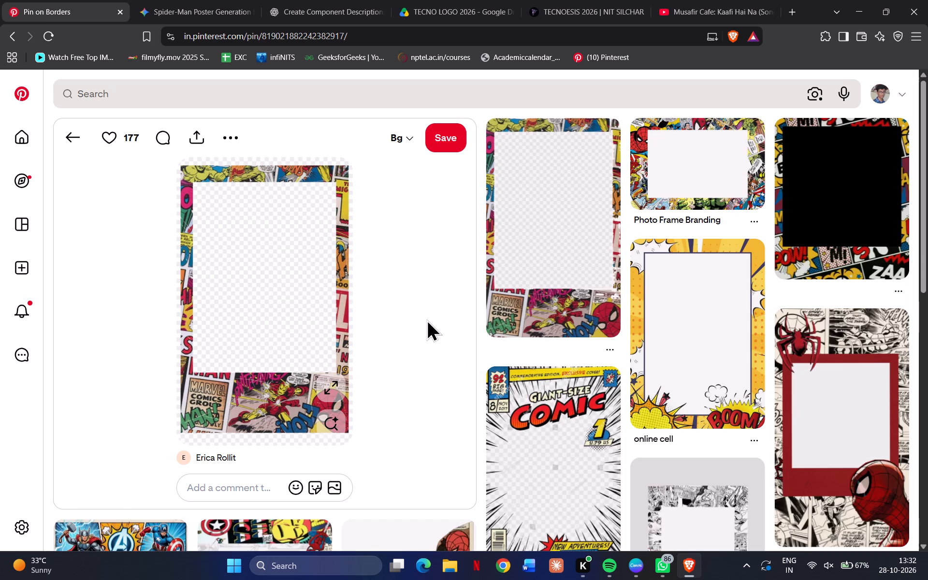
Examine the related comic frame designs below the Marvel comic-strip border pin, and return to the doodle photo frame results.
{"action": "scroll", "coordinate": [371, 358], "scroll_direction": "down", "scroll_amount": 3}
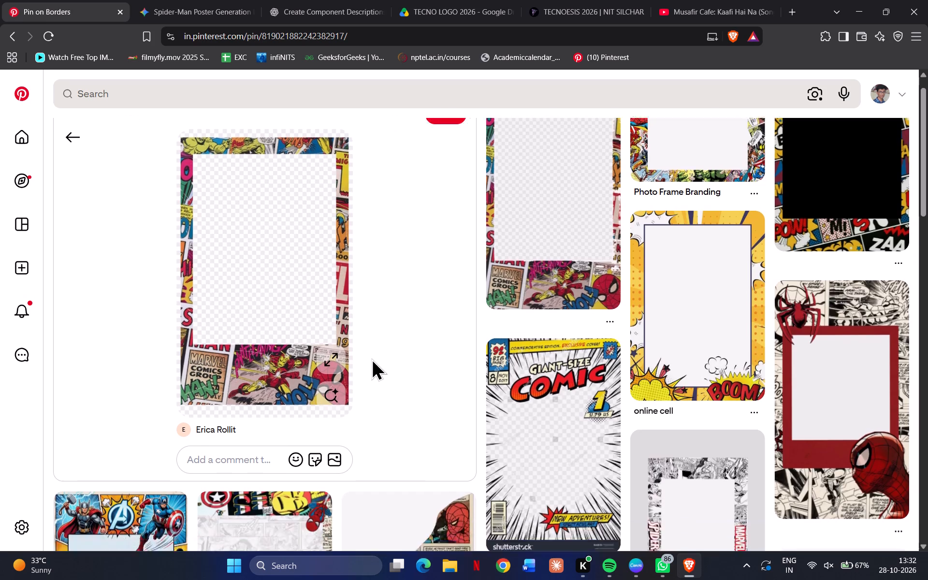
{"action": "scroll", "coordinate": [371, 358], "scroll_direction": "down", "scroll_amount": 2}
{"action": "scroll", "coordinate": [371, 358], "scroll_direction": "up", "scroll_amount": 5}
{"action": "scroll", "coordinate": [371, 358], "scroll_direction": "down", "scroll_amount": 10}
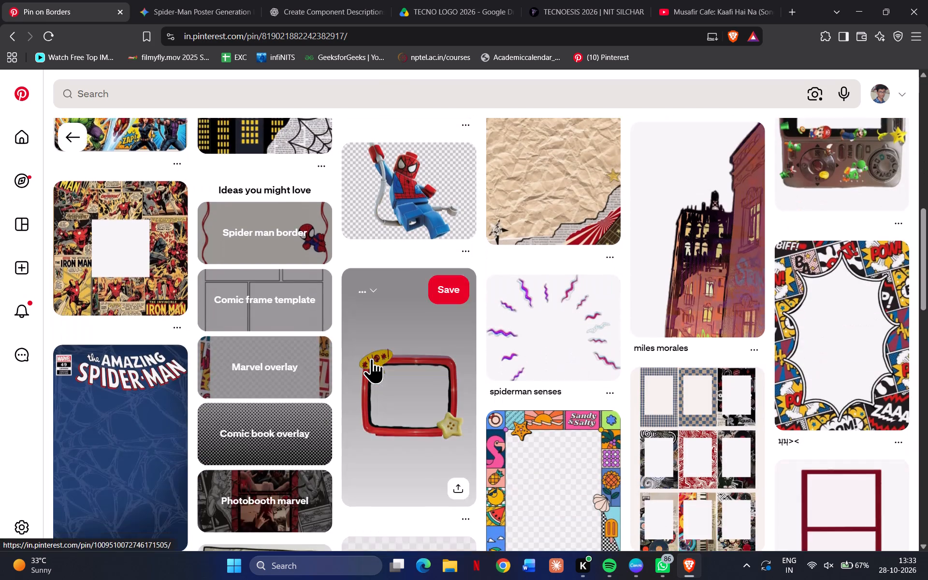
{"action": "scroll", "coordinate": [371, 358], "scroll_direction": "down", "scroll_amount": 3}
{"action": "scroll", "coordinate": [371, 358], "scroll_direction": "right", "scroll_amount": 9}
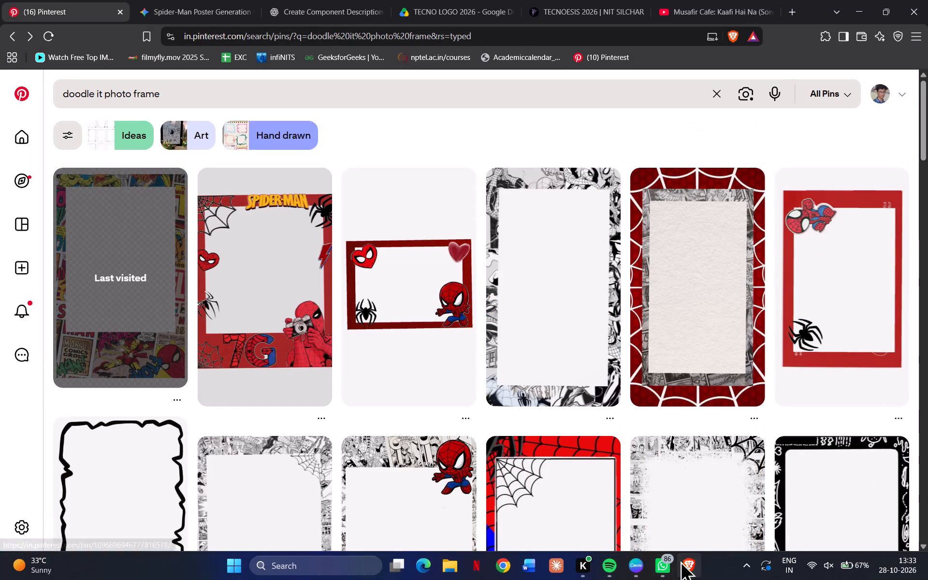
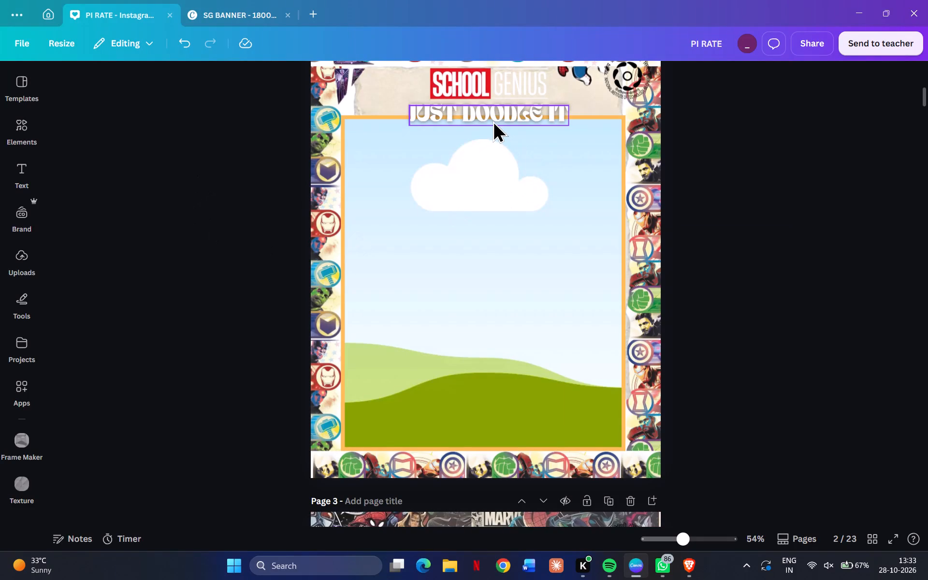
Shorten the page 2 photo frame from its top edge to about 879 by 1,005, clearing the JUST DOODLE IT title.
{"action": "left_click", "coordinate": [722, 172]}
{"action": "left_click", "coordinate": [491, 150]}
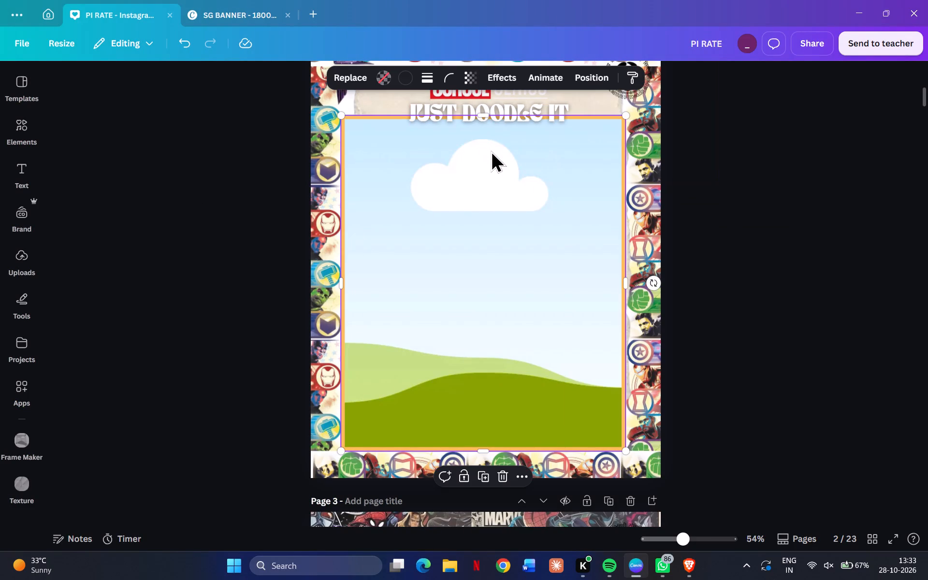
{"action": "left_click_drag", "start_coordinate": [484, 118], "coordinate": [487, 130]}
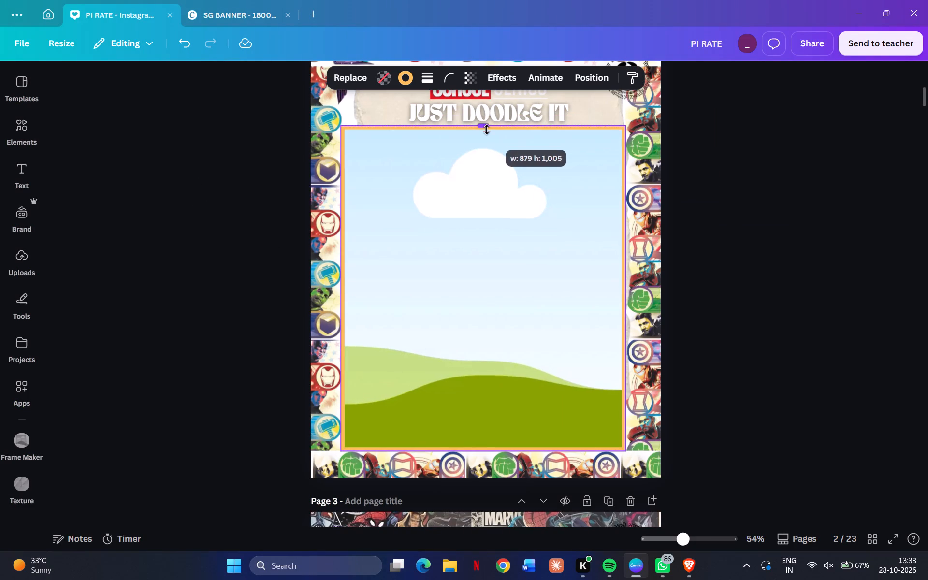
{"action": "left_click_drag", "start_coordinate": [487, 130], "coordinate": [487, 130]}
{"action": "left_click", "coordinate": [739, 156]}
Delete the grouped Marvel character border strip running along the top edge of page 2.
{"action": "scroll", "coordinate": [723, 168], "scroll_direction": "up", "scroll_amount": 1}
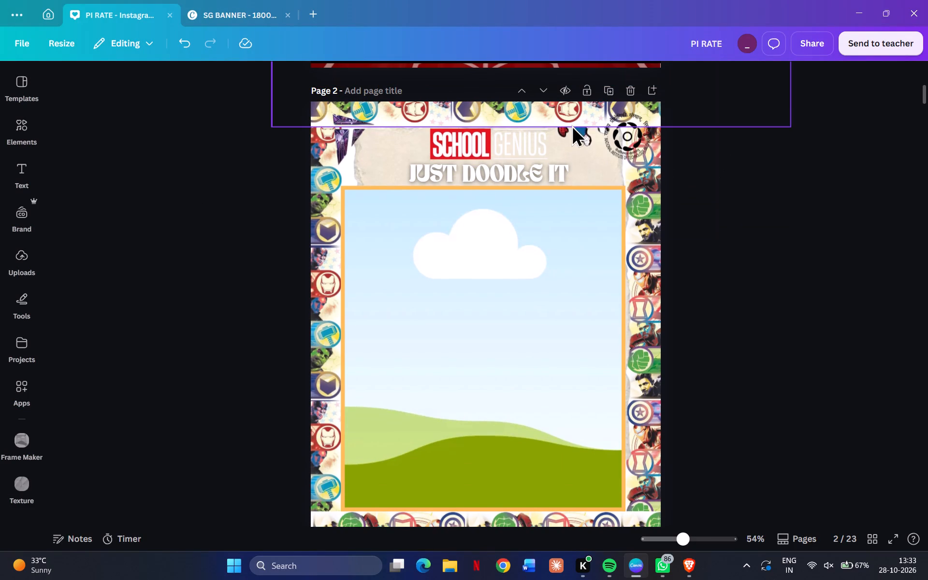
{"action": "left_click", "coordinate": [776, 168]}
{"action": "scroll", "coordinate": [677, 180], "scroll_direction": "up", "scroll_amount": 9}
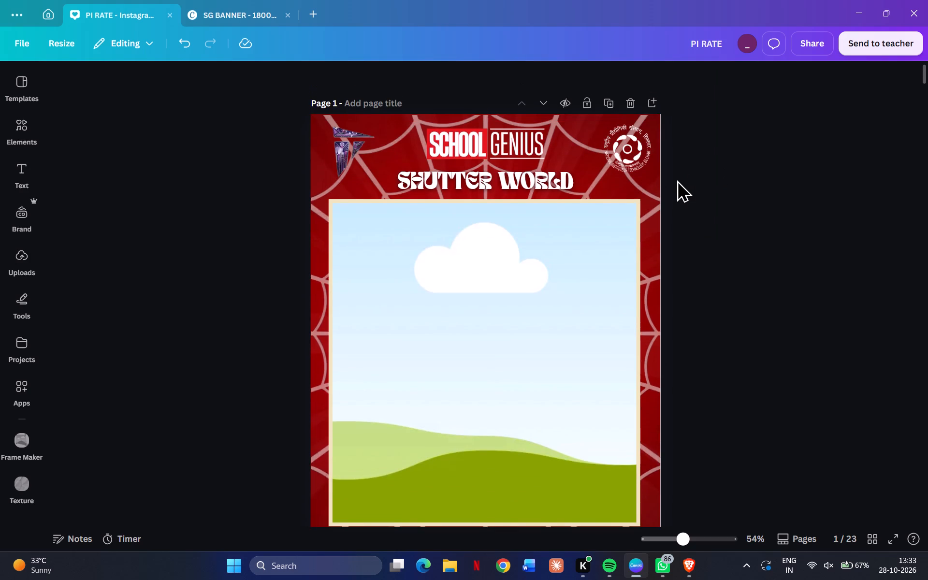
{"action": "scroll", "coordinate": [677, 180], "scroll_direction": "down", "scroll_amount": 8}
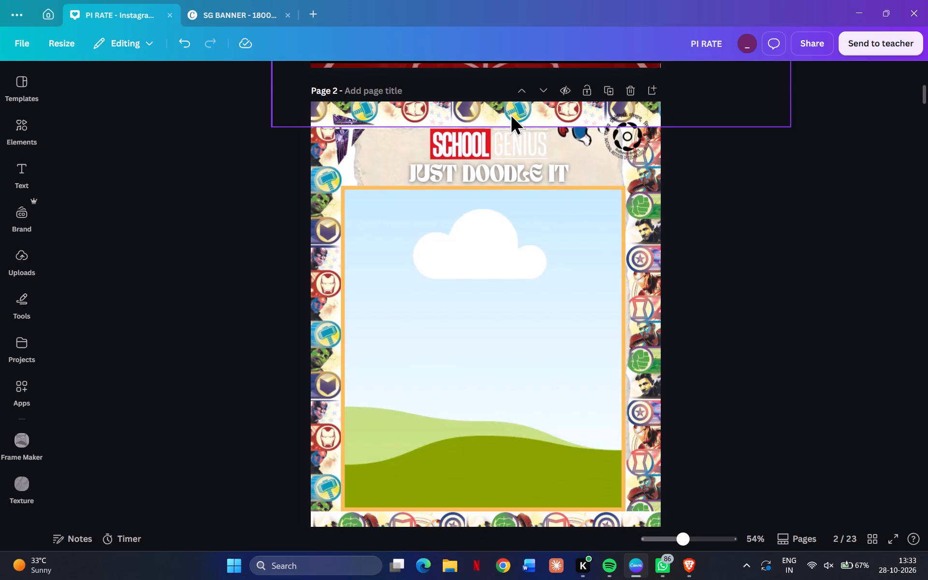
{"action": "left_click", "coordinate": [510, 113]}
{"action": "left_click_drag", "start_coordinate": [485, 109], "coordinate": [484, 96]}
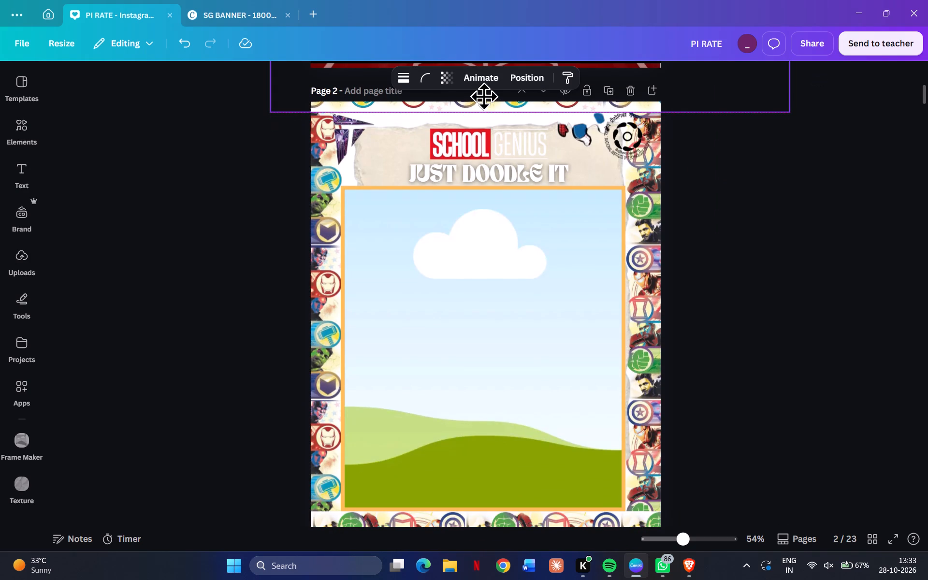
{"action": "left_click_drag", "start_coordinate": [484, 96], "coordinate": [494, 100]}
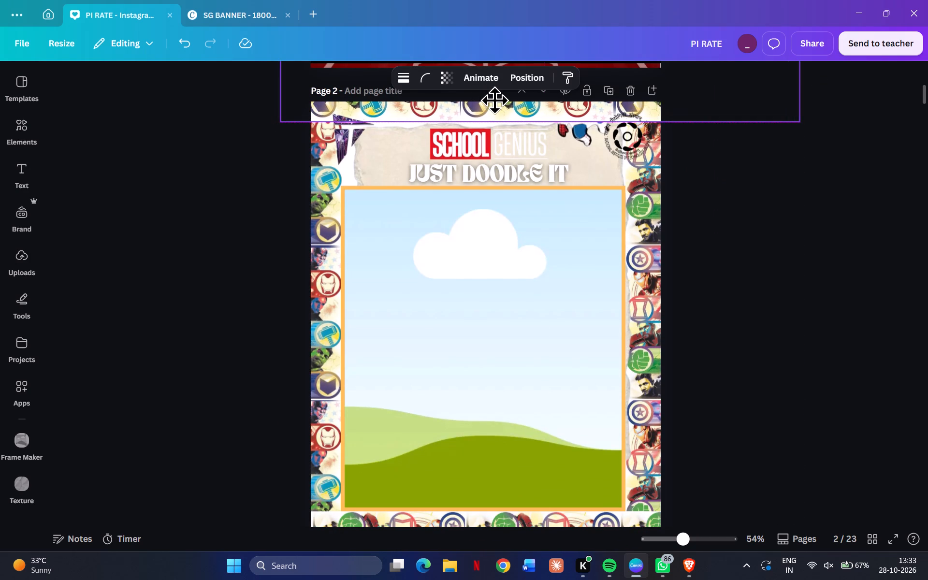
{"action": "left_click_drag", "start_coordinate": [494, 100], "coordinate": [826, 168]}
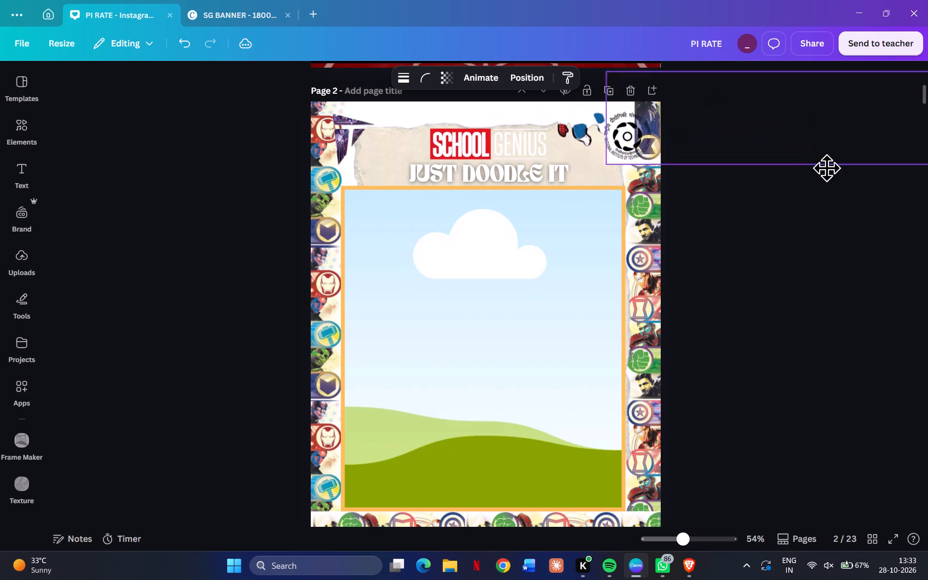
{"action": "left_click_drag", "start_coordinate": [826, 168], "coordinate": [620, 282]}
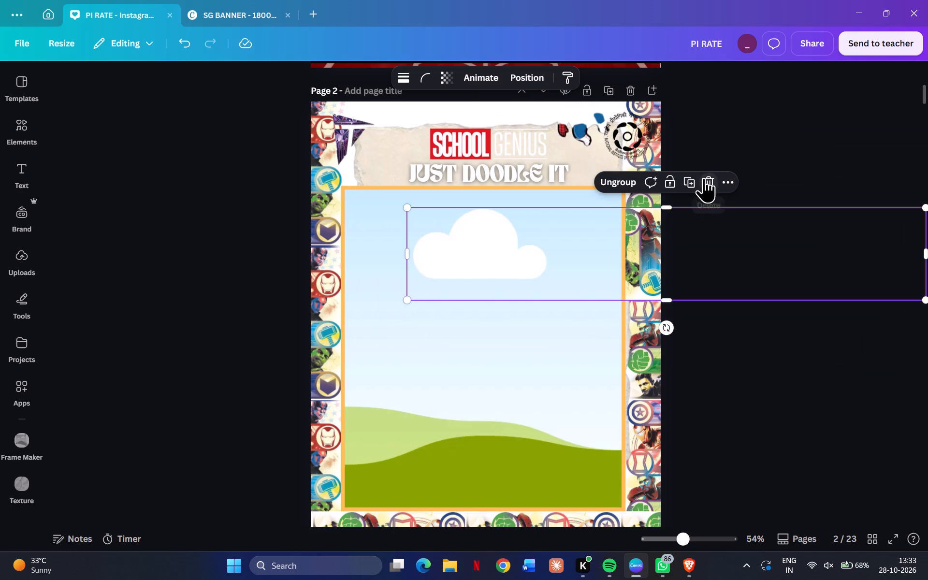
{"action": "left_click", "coordinate": [703, 177]}
{"action": "left_click", "coordinate": [730, 169]}
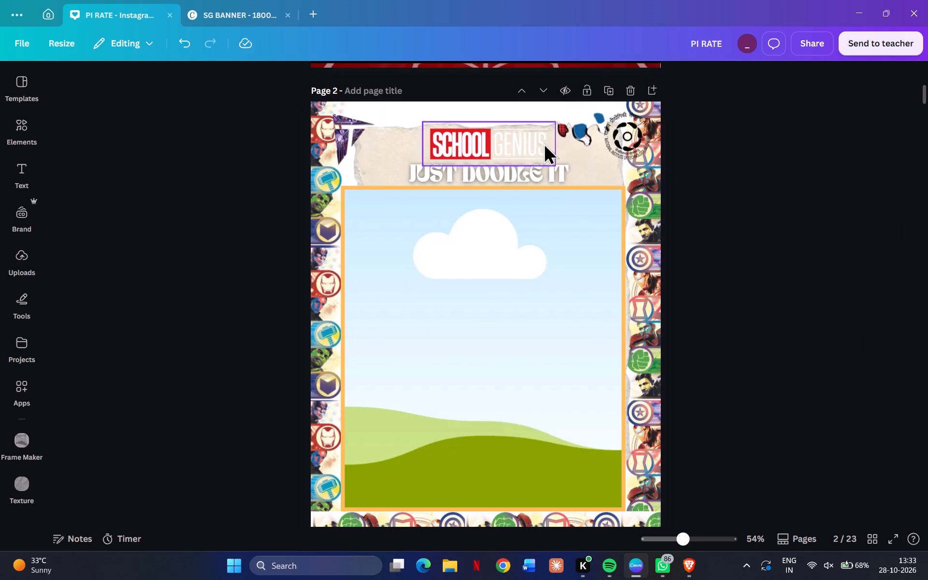
Enlarge the torn-paper texture on all sides, to a width of about 1,354, so it covers the whole of page 2.
{"action": "left_click", "coordinate": [588, 162]}
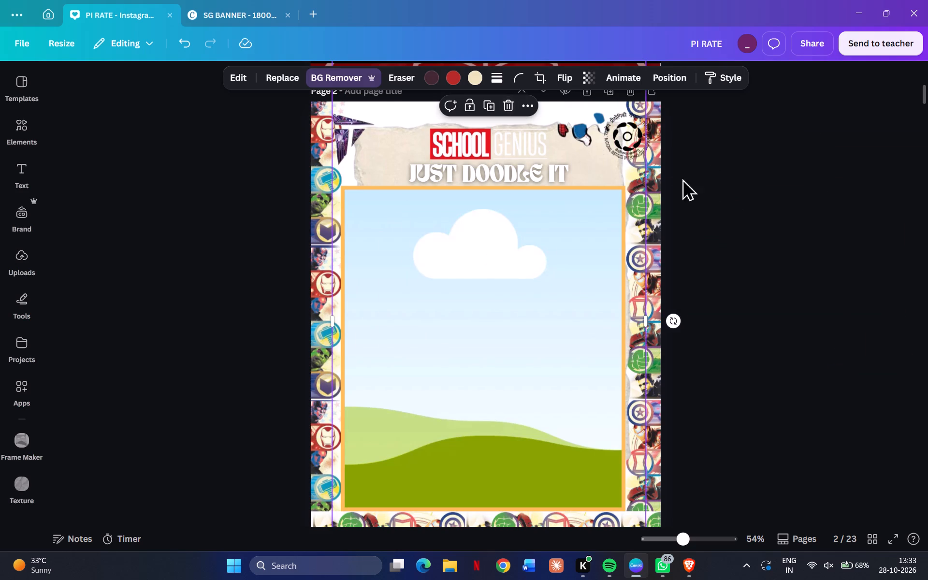
{"action": "left_click", "coordinate": [661, 75]}
{"action": "left_click", "coordinate": [191, 129]}
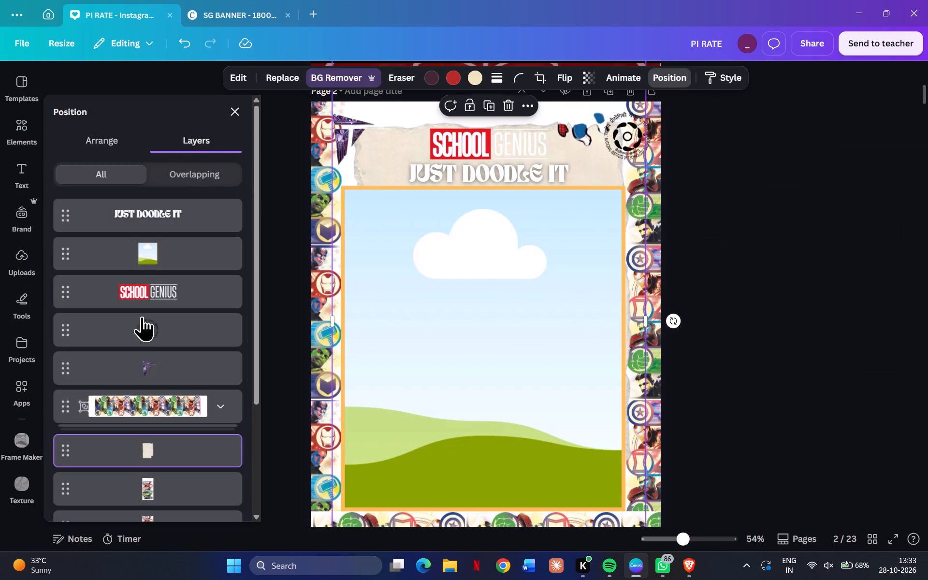
{"action": "scroll", "coordinate": [143, 335], "scroll_direction": "down", "scroll_amount": 3}
{"action": "scroll", "coordinate": [746, 286], "scroll_direction": "up", "scroll_amount": 2}
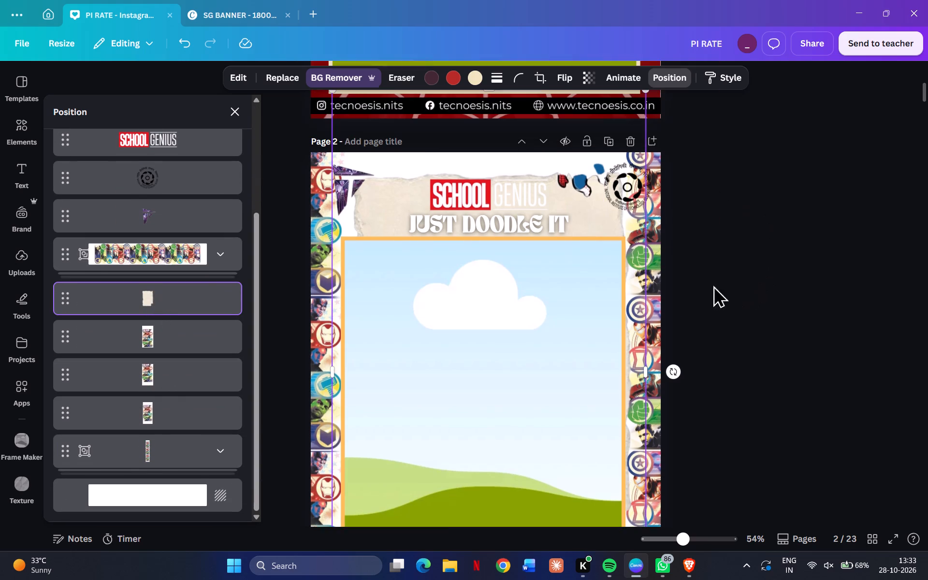
{"action": "left_click_drag", "start_coordinate": [493, 161], "coordinate": [493, 153]}
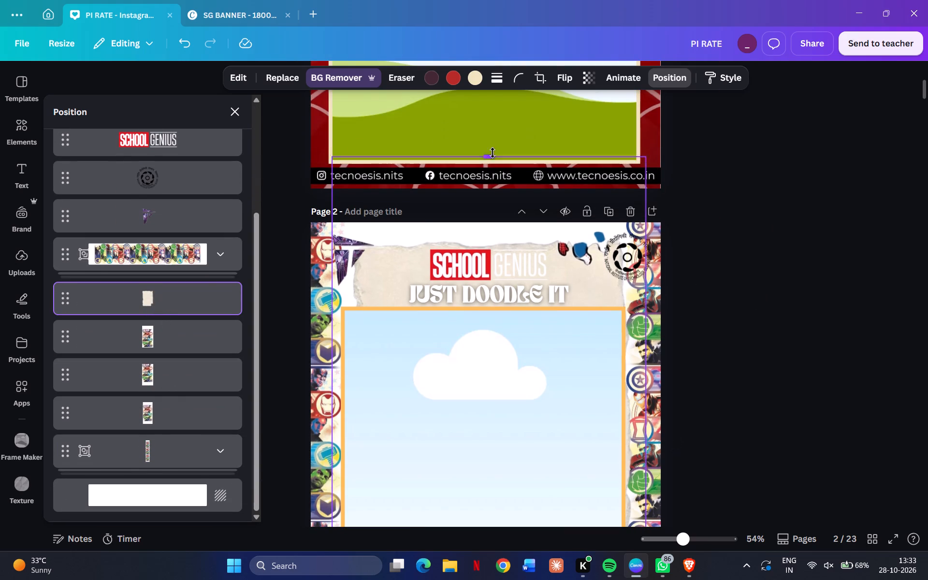
{"action": "left_click_drag", "start_coordinate": [493, 153], "coordinate": [500, 100]}
{"action": "scroll", "coordinate": [703, 305], "scroll_direction": "down", "scroll_amount": 3}
{"action": "scroll", "coordinate": [701, 304], "scroll_direction": "up", "scroll_amount": 1}
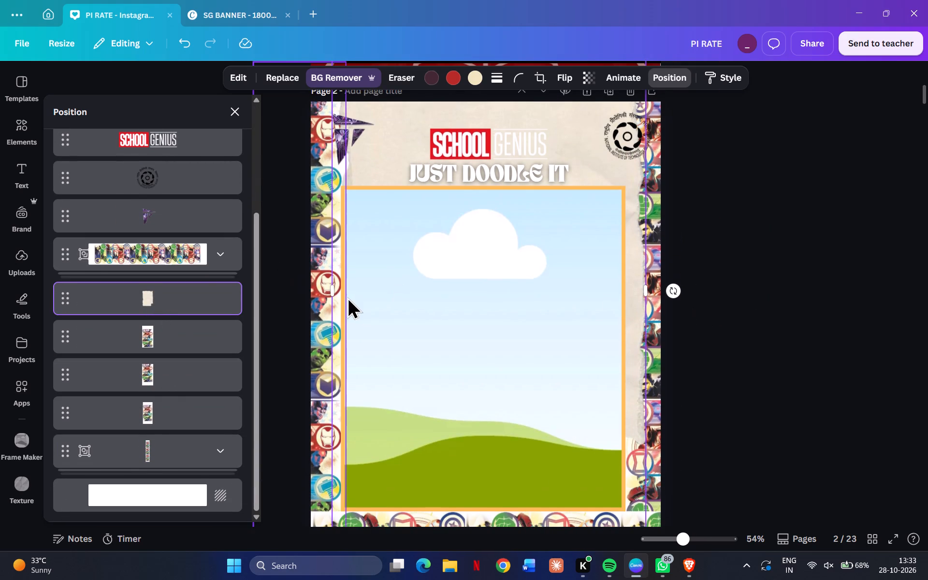
{"action": "left_click_drag", "start_coordinate": [333, 290], "coordinate": [263, 299]}
{"action": "scroll", "coordinate": [694, 297], "scroll_direction": "down", "scroll_amount": 2}
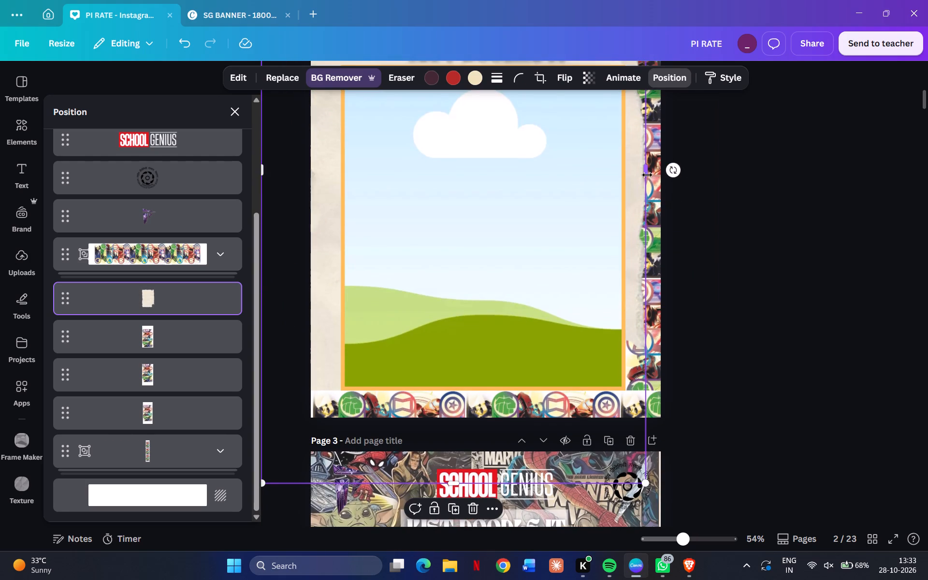
{"action": "left_click_drag", "start_coordinate": [647, 173], "coordinate": [702, 181]}
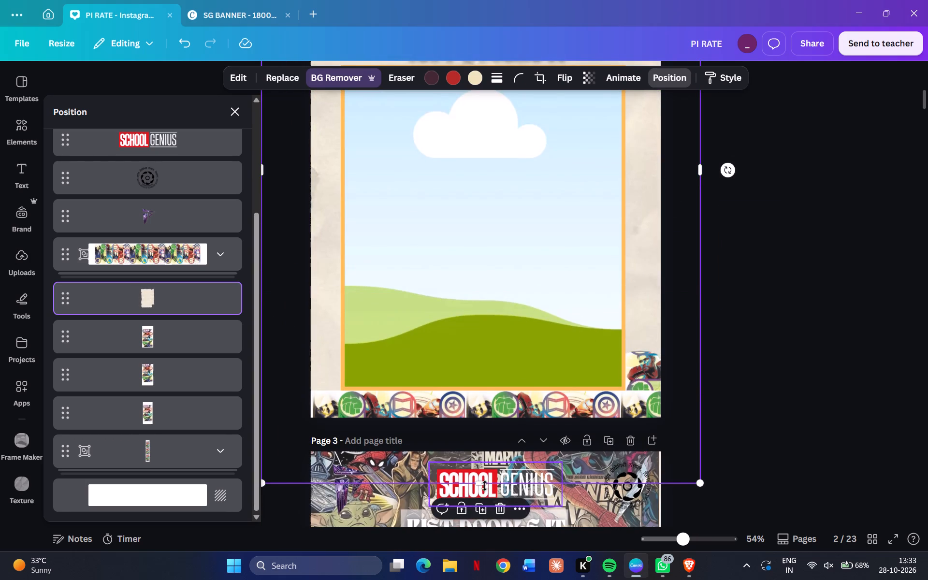
{"action": "left_click_drag", "start_coordinate": [484, 484], "coordinate": [497, 474]}
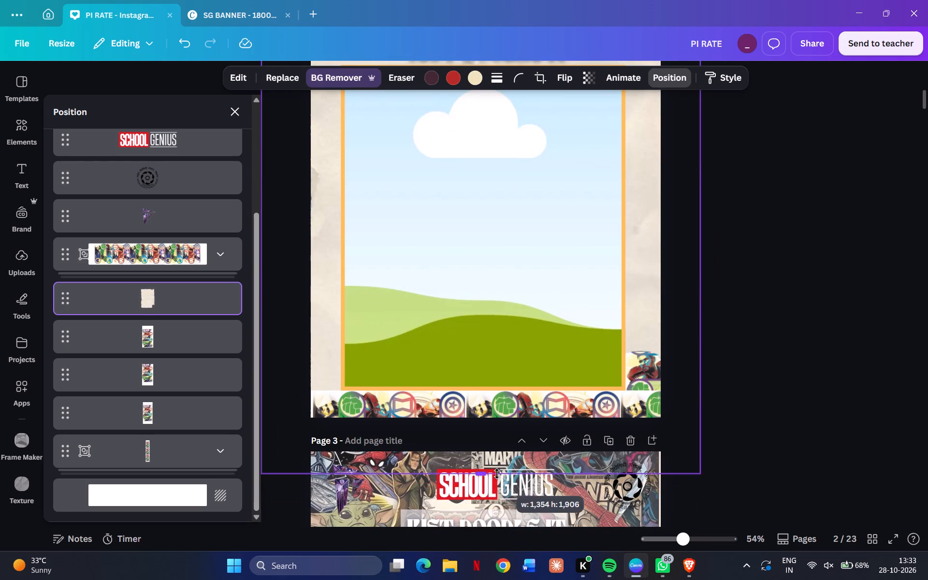
{"action": "left_click_drag", "start_coordinate": [497, 474], "coordinate": [497, 493]}
Send the paper texture to the bottom of the layer stack, behind all the Marvel character border strips.
{"action": "left_click_drag", "start_coordinate": [64, 300], "coordinate": [84, 283]}
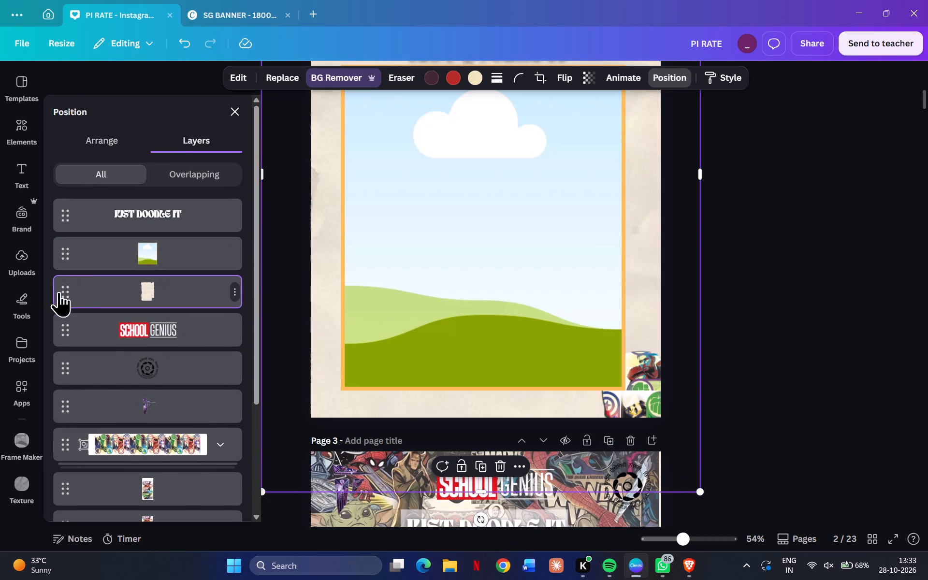
{"action": "left_click_drag", "start_coordinate": [58, 291], "coordinate": [90, 485]}
Group the three Marvel character images that form the right-hand border of page 2.
{"action": "left_click", "coordinate": [113, 335]}
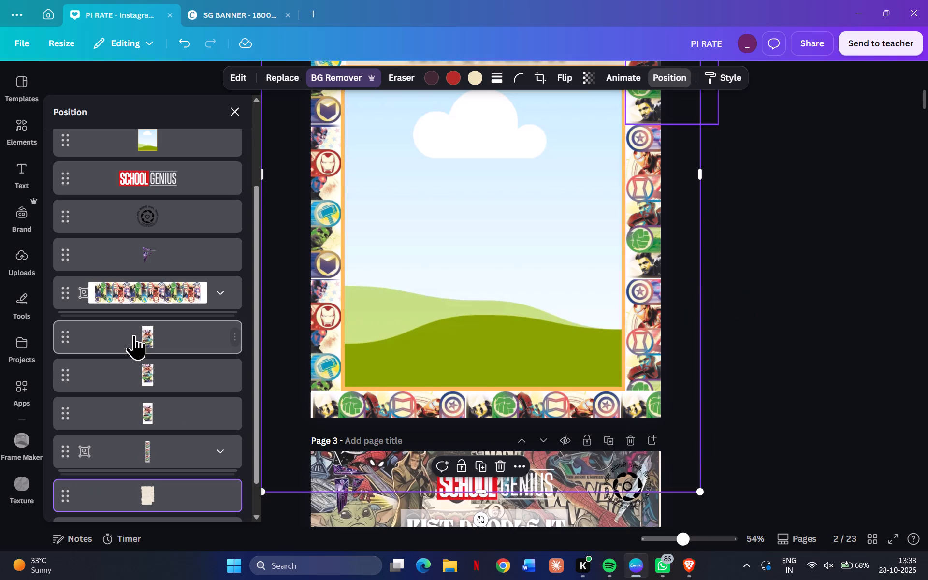
{"action": "left_click", "coordinate": [138, 368], "text": "shift"}
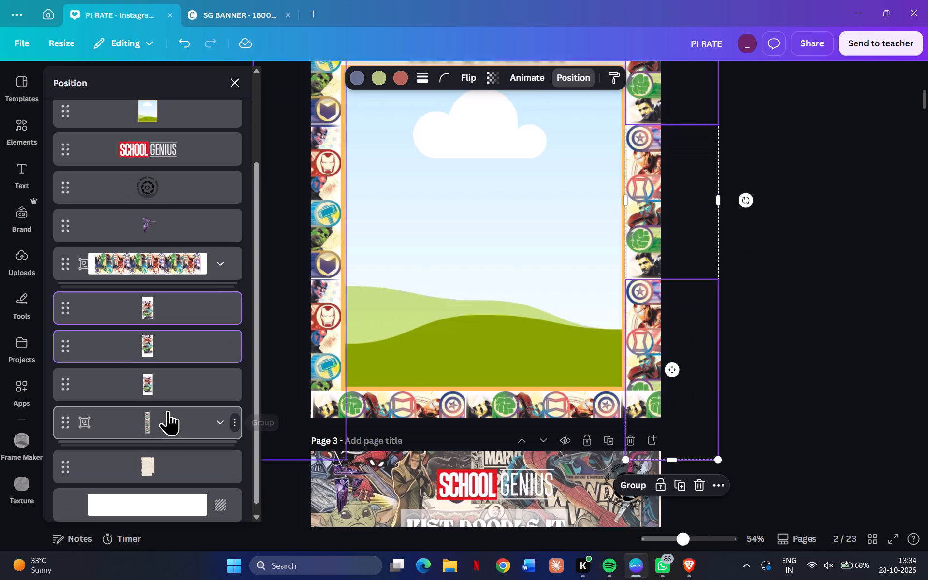
{"action": "left_click", "coordinate": [174, 392], "text": "shift"}
{"action": "scroll", "coordinate": [567, 199], "scroll_direction": "up", "scroll_amount": 2}
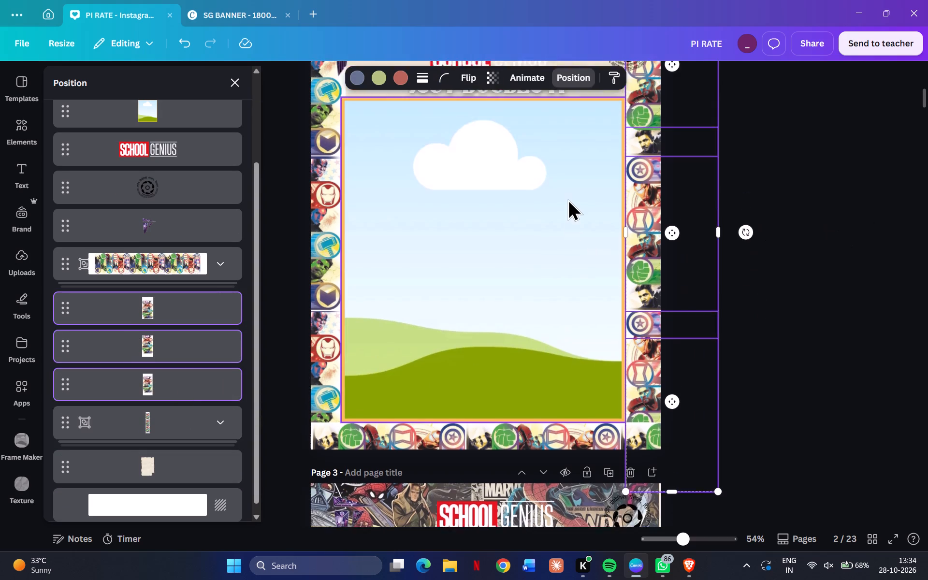
{"action": "scroll", "coordinate": [594, 195], "scroll_direction": "up", "scroll_amount": 2}
{"action": "scroll", "coordinate": [602, 197], "scroll_direction": "down", "scroll_amount": 4}
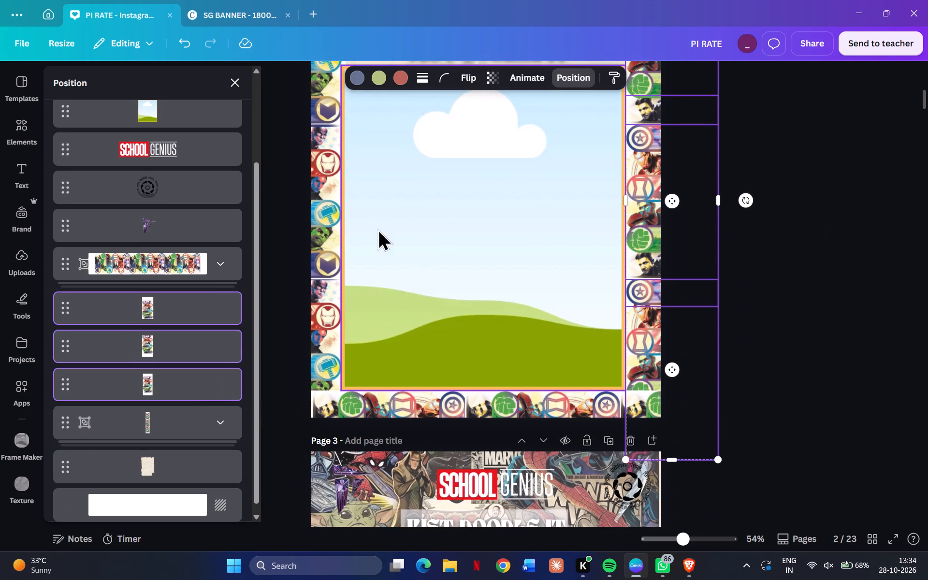
{"action": "left_click", "coordinate": [230, 82]}
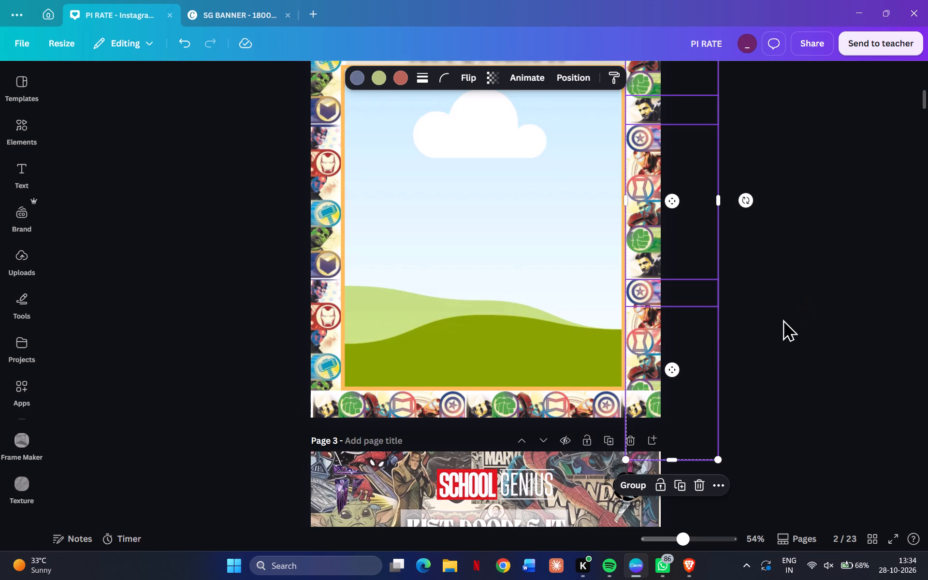
{"action": "left_click", "coordinate": [637, 482]}
{"action": "left_click", "coordinate": [820, 346]}
Move the SCHOOL GENIUS logo up near the top edge of page 2 and centre it horizontally.
{"action": "scroll", "coordinate": [807, 325], "scroll_direction": "up", "scroll_amount": 2}
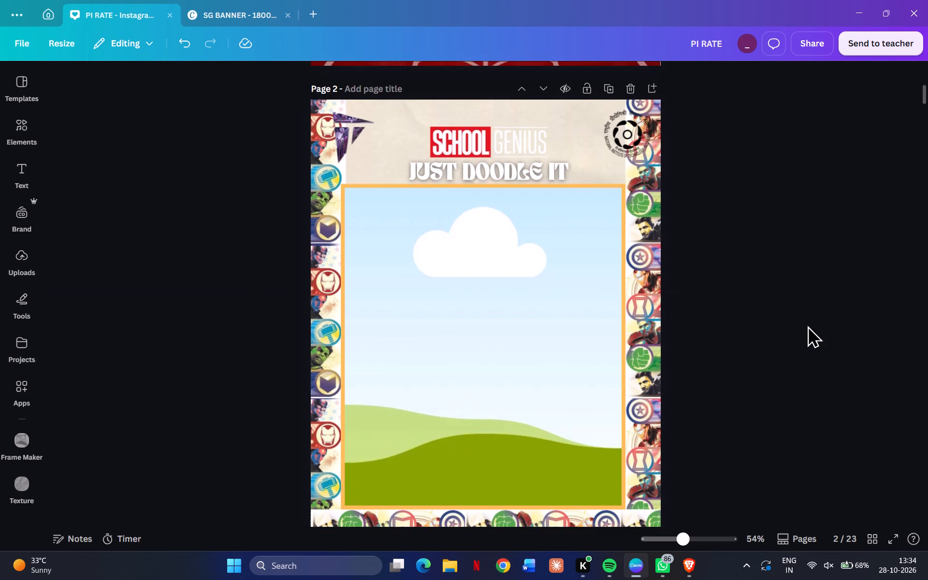
{"action": "scroll", "coordinate": [807, 325], "scroll_direction": "down", "scroll_amount": 1}
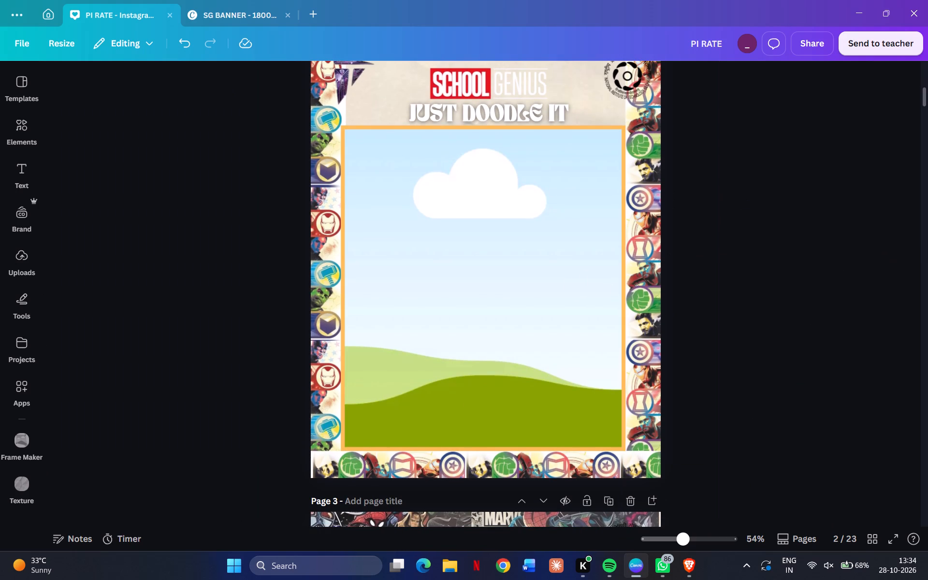
{"action": "scroll", "coordinate": [847, 302], "scroll_direction": "up", "scroll_amount": 2}
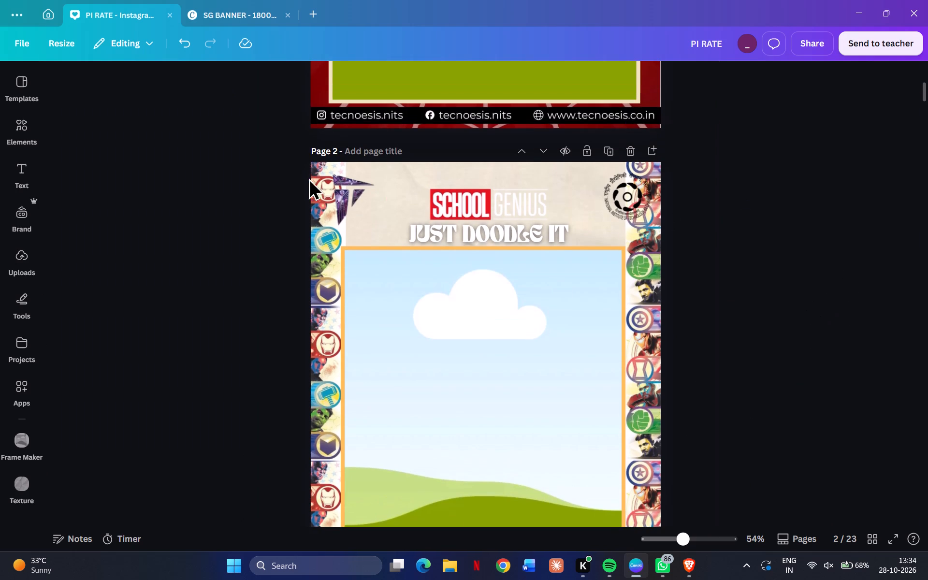
{"action": "scroll", "coordinate": [840, 281], "scroll_direction": "down", "scroll_amount": 2}
{"action": "scroll", "coordinate": [789, 261], "scroll_direction": "down", "scroll_amount": 1}
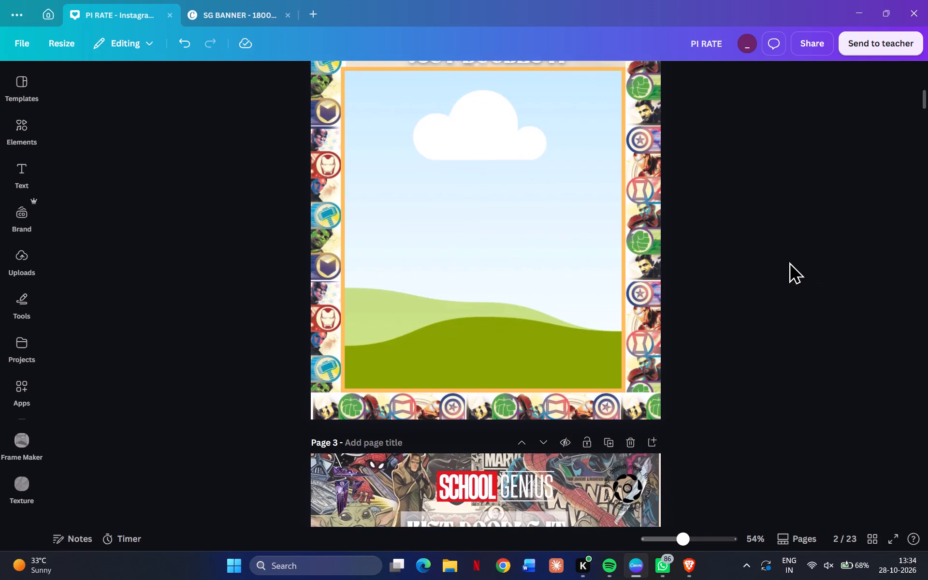
{"action": "scroll", "coordinate": [789, 261], "scroll_direction": "up", "scroll_amount": 2}
{"action": "left_click_drag", "start_coordinate": [499, 147], "coordinate": [498, 138]}
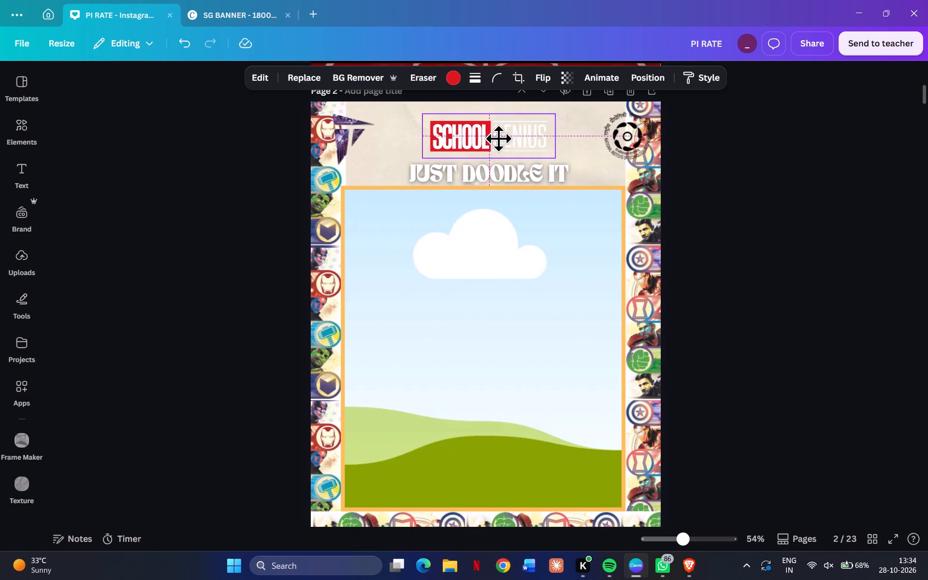
{"action": "left_click_drag", "start_coordinate": [498, 138], "coordinate": [493, 134]}
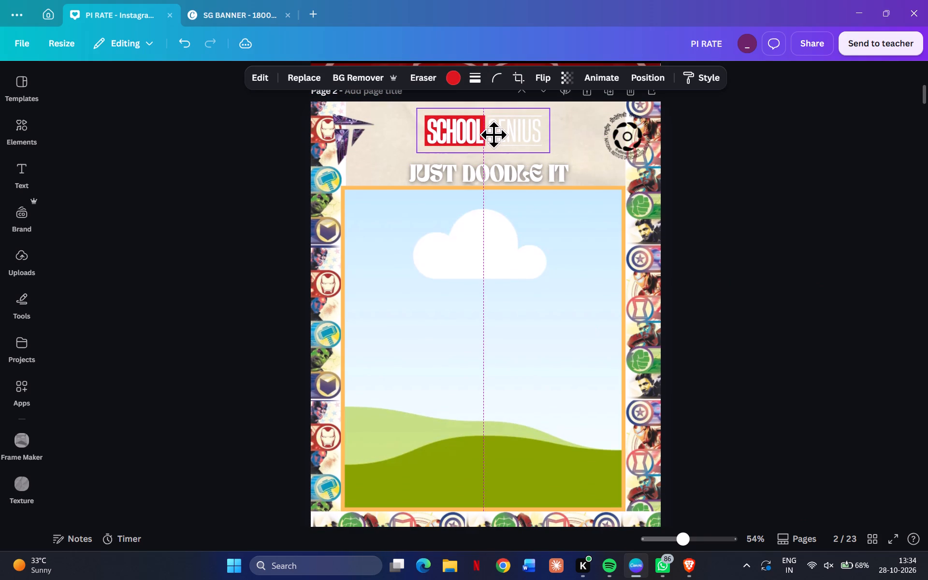
{"action": "left_click_drag", "start_coordinate": [493, 134], "coordinate": [497, 132]}
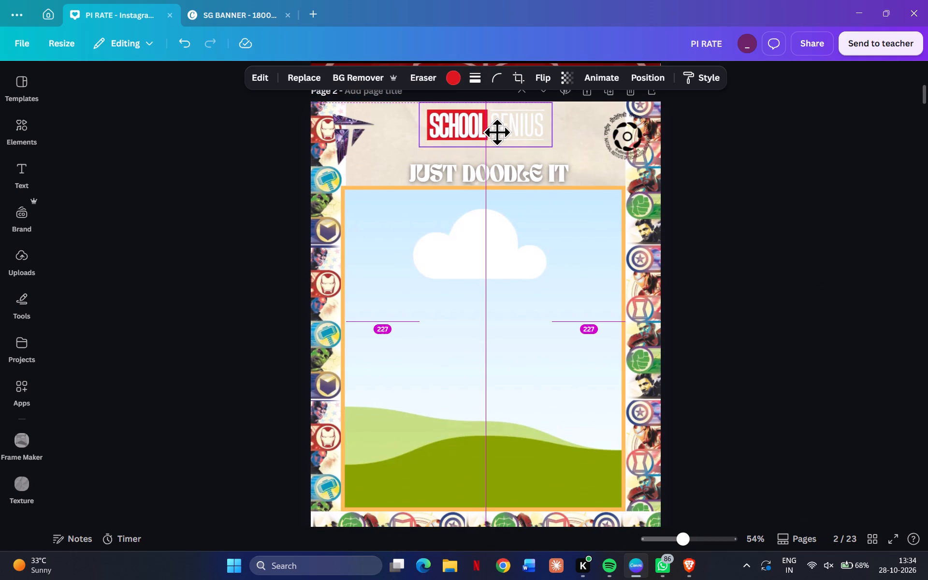
{"action": "left_click_drag", "start_coordinate": [497, 132], "coordinate": [496, 134]}
{"action": "left_click", "coordinate": [798, 160]}
Move the photo frame down the layer stack to just above the paper texture, behind all the Marvel border strips.
{"action": "scroll", "coordinate": [713, 206], "scroll_direction": "down", "scroll_amount": 1}
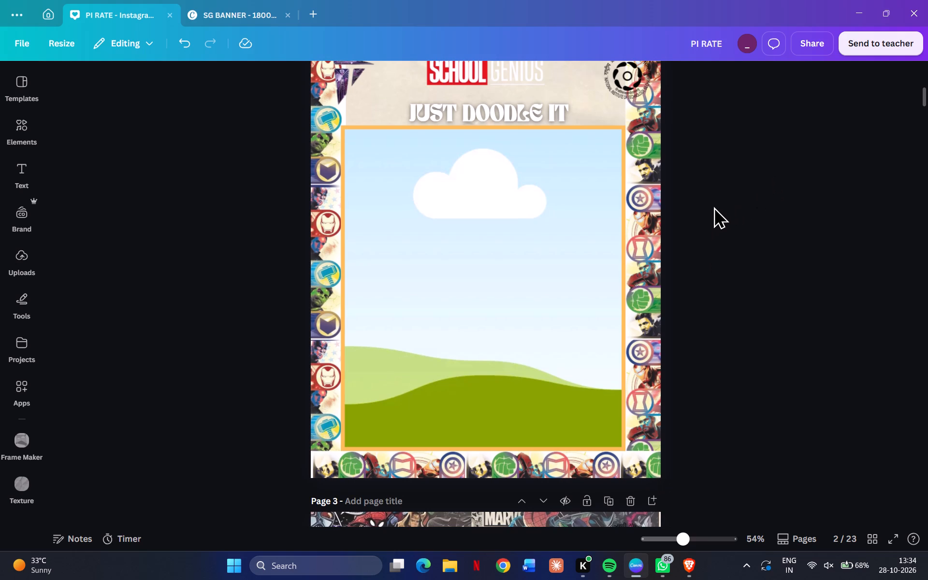
{"action": "left_click", "coordinate": [528, 206]}
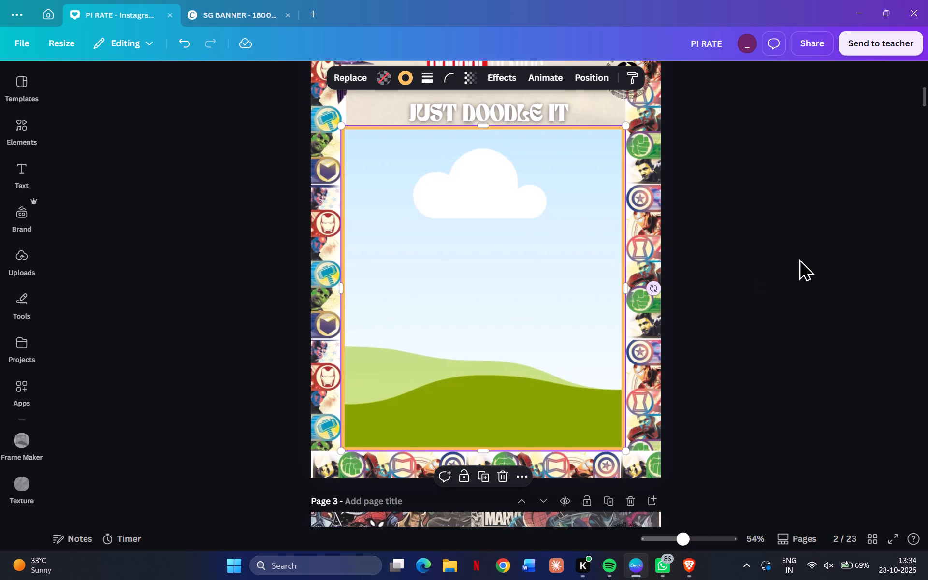
{"action": "left_click", "coordinate": [592, 77]}
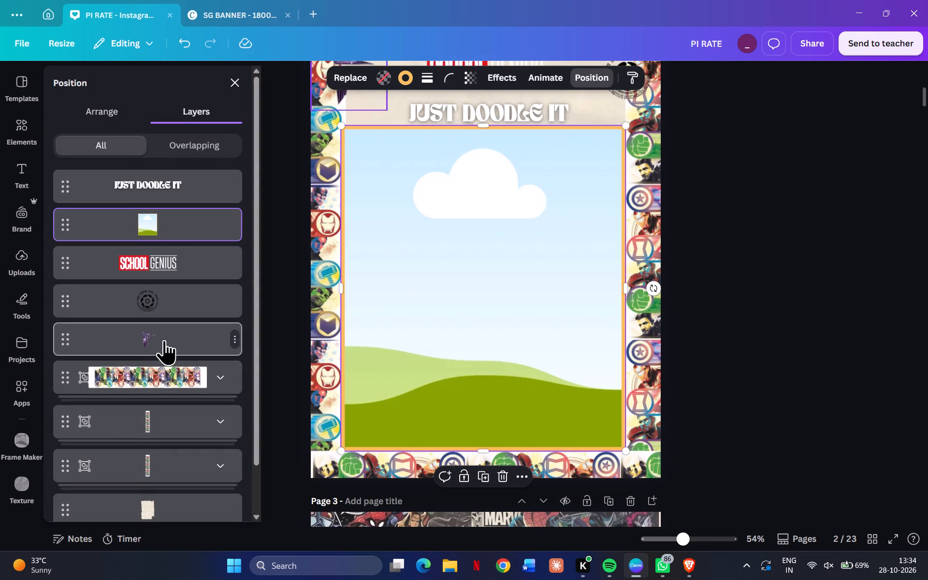
{"action": "left_click_drag", "start_coordinate": [60, 216], "coordinate": [97, 474]}
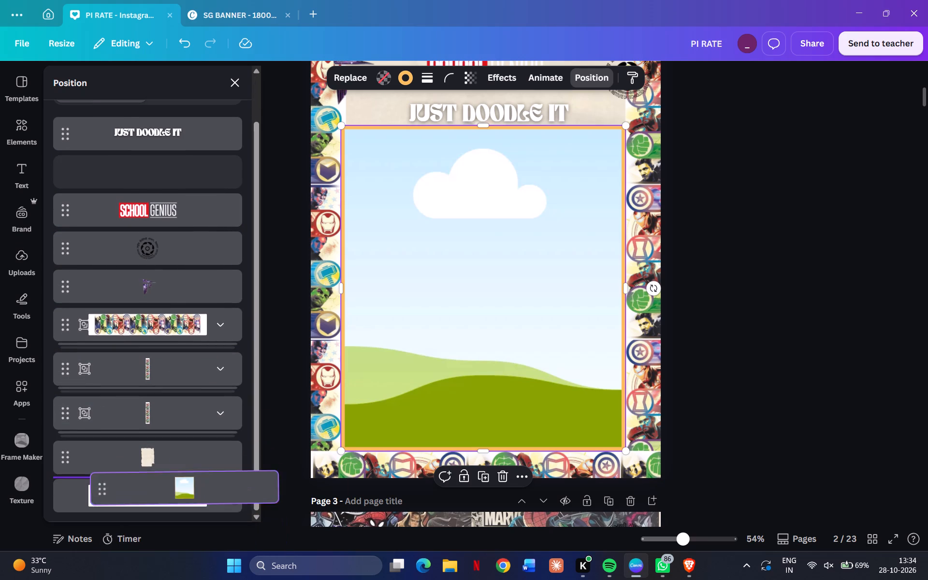
{"action": "left_click_drag", "start_coordinate": [97, 474], "coordinate": [89, 434]}
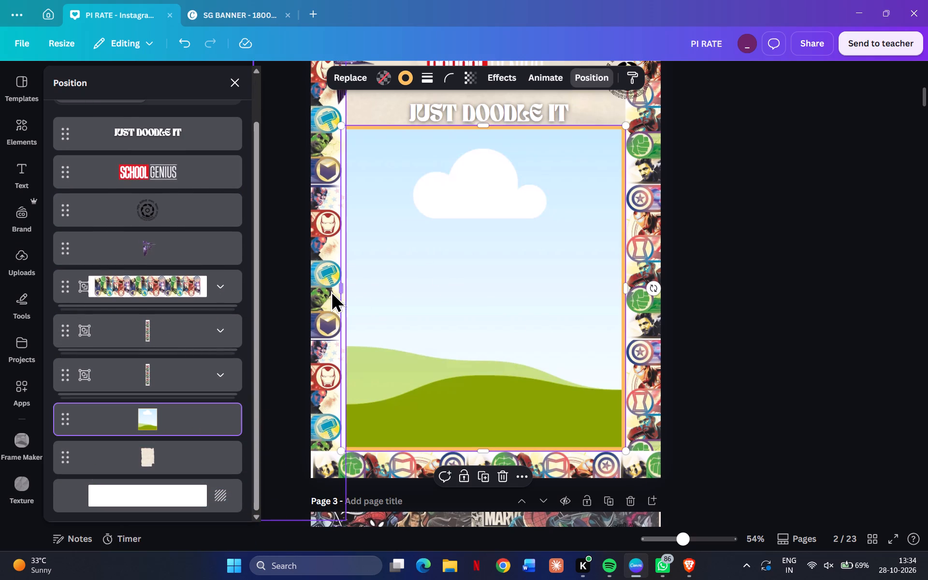
Adjust the photo frame's two sides so they line up with the inner edges of the left and right Marvel borders.
{"action": "left_click_drag", "start_coordinate": [340, 286], "coordinate": [341, 290]}
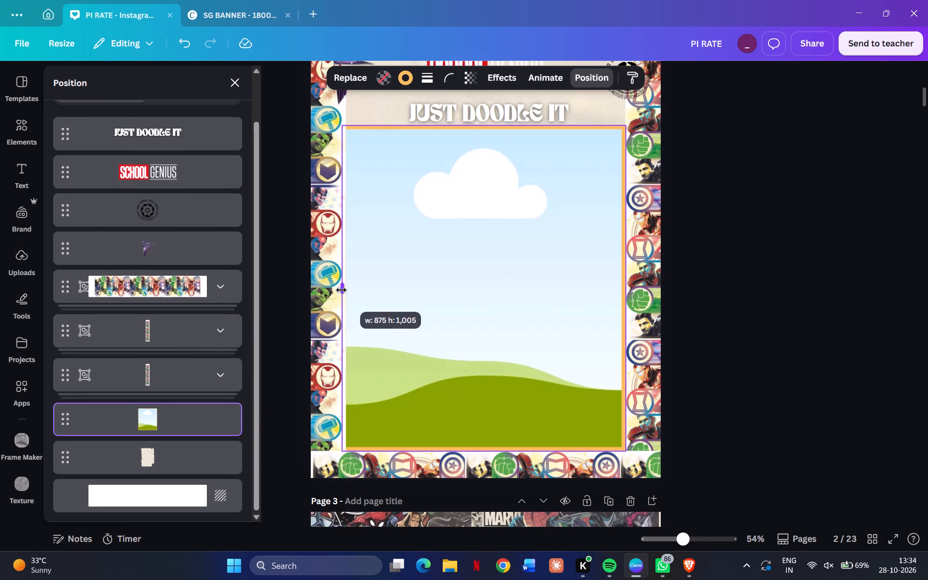
{"action": "left_click_drag", "start_coordinate": [341, 290], "coordinate": [344, 290]}
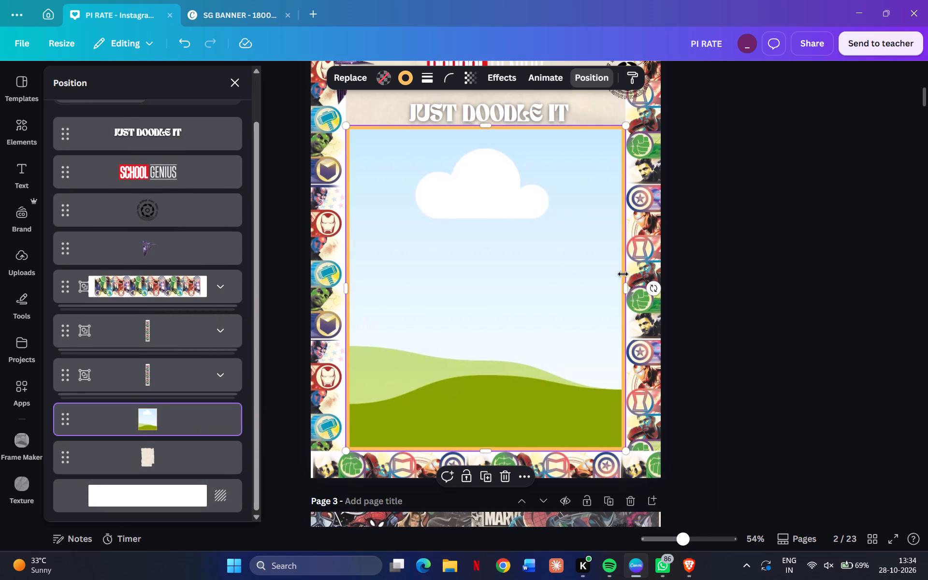
{"action": "left_click_drag", "start_coordinate": [623, 286], "coordinate": [628, 285]}
{"action": "left_click", "coordinate": [347, 290]}
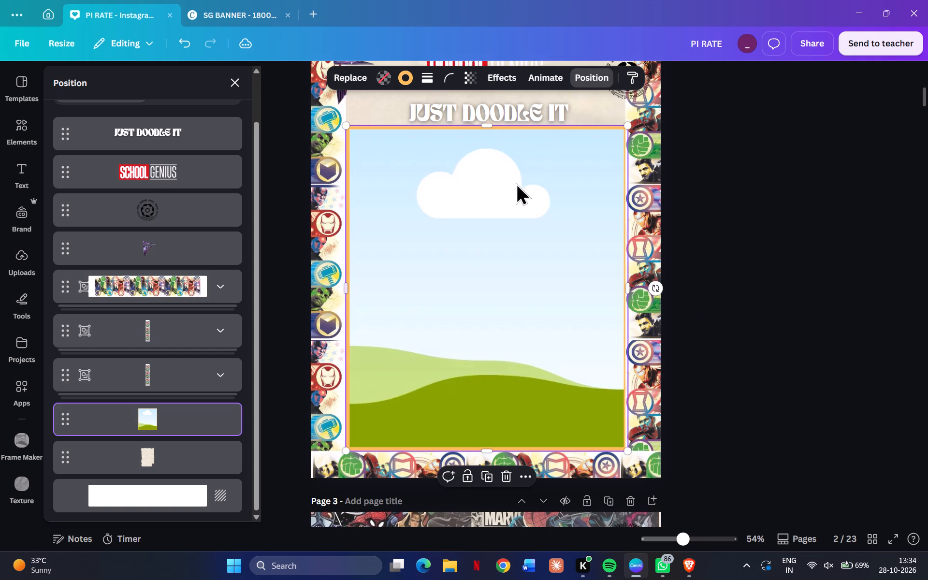
{"action": "double_click", "coordinate": [765, 214]}
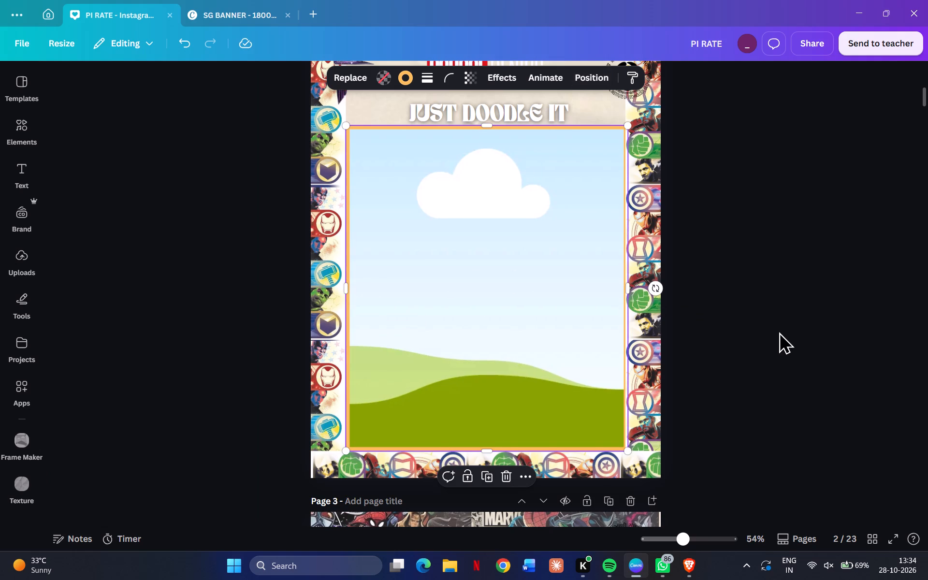
{"action": "left_click", "coordinate": [531, 233]}
{"action": "left_click_drag", "start_coordinate": [631, 293], "coordinate": [624, 293]}
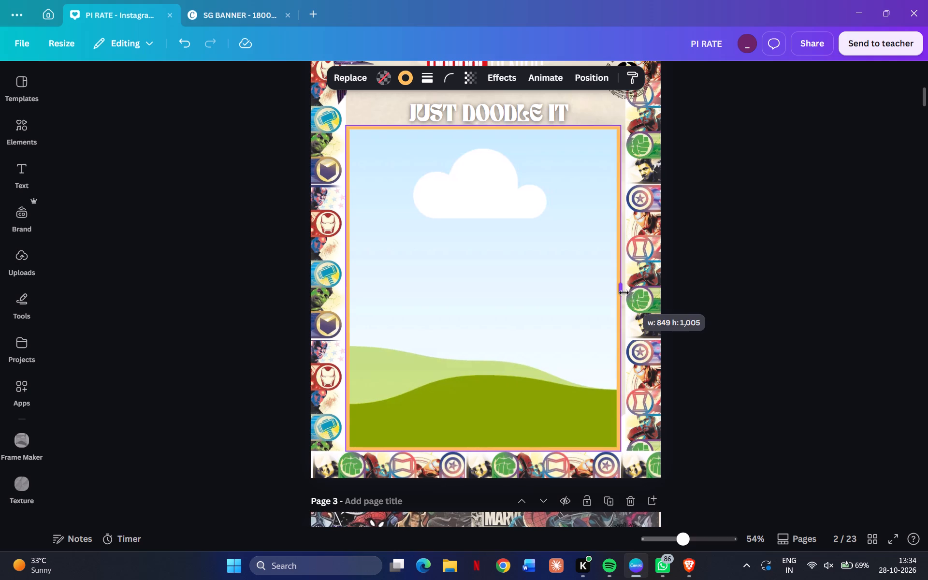
{"action": "left_click_drag", "start_coordinate": [624, 293], "coordinate": [626, 293]}
{"action": "left_click", "coordinate": [765, 262]}
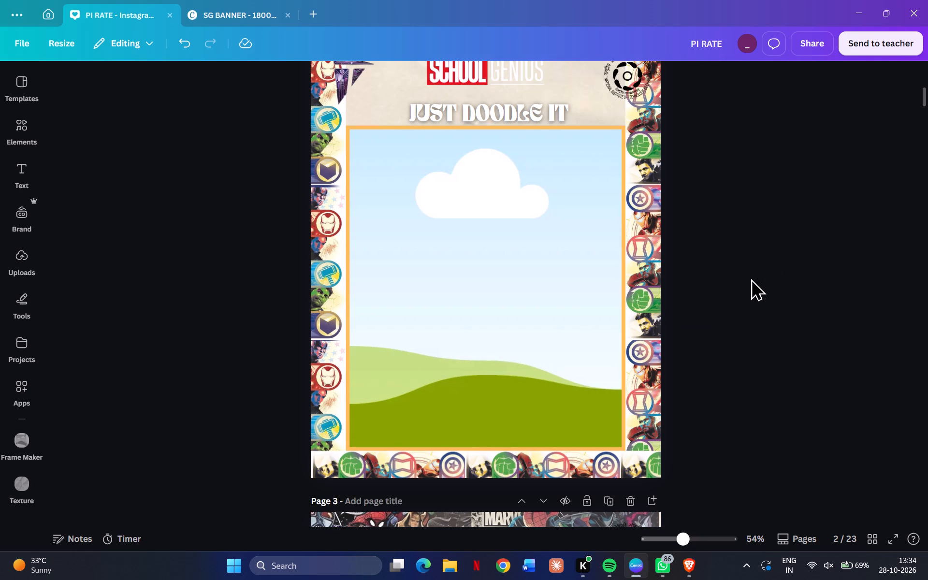
Extend the photo frame slightly downward so its lower edge tucks behind the bottom Marvel border.
{"action": "left_click", "coordinate": [512, 300]}
{"action": "left_click_drag", "start_coordinate": [483, 448], "coordinate": [483, 450]}
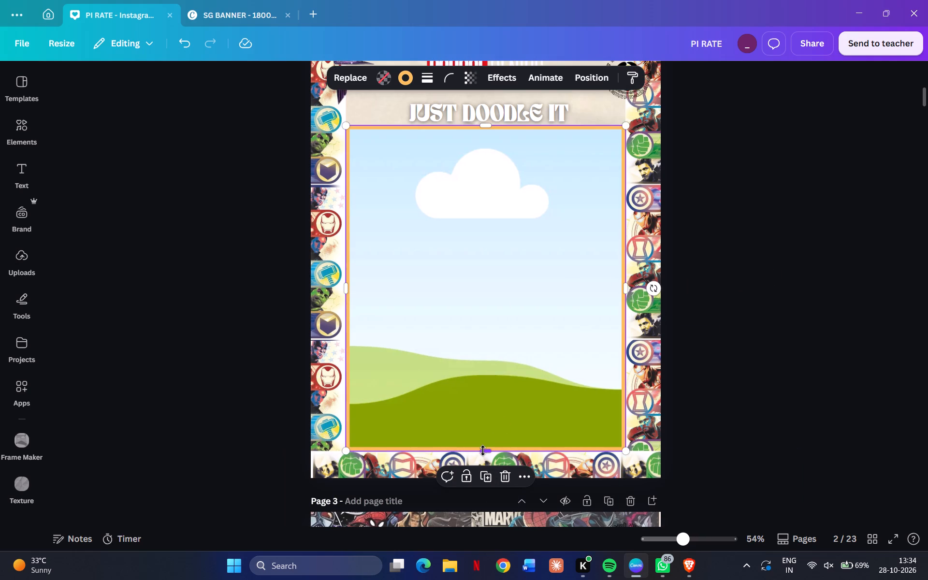
{"action": "left_click_drag", "start_coordinate": [483, 450], "coordinate": [483, 452]}
{"action": "left_click", "coordinate": [813, 351]}
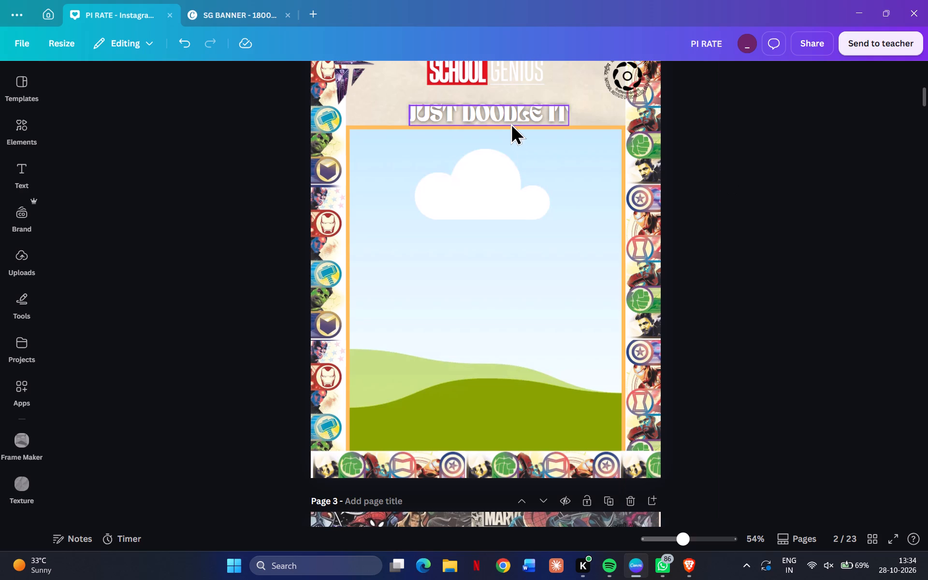
Move the JUST DOODLE IT title up closer to the SCHOOL GENIUS logo and centre it horizontally on page 2.
{"action": "left_click_drag", "start_coordinate": [508, 114], "coordinate": [507, 106]}
{"action": "left_click", "coordinate": [719, 146]}
{"action": "scroll", "coordinate": [751, 235], "scroll_direction": "up", "scroll_amount": 2}
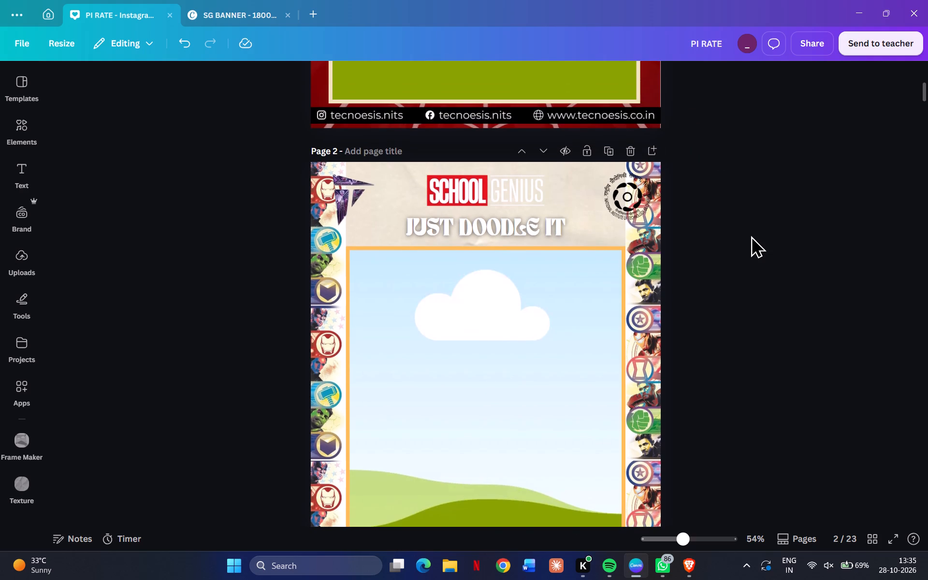
Move the black institute emblem slightly right and up, into page 2's top-right corner.
{"action": "scroll", "coordinate": [751, 235], "scroll_direction": "down", "scroll_amount": 1}
{"action": "left_click", "coordinate": [637, 122]}
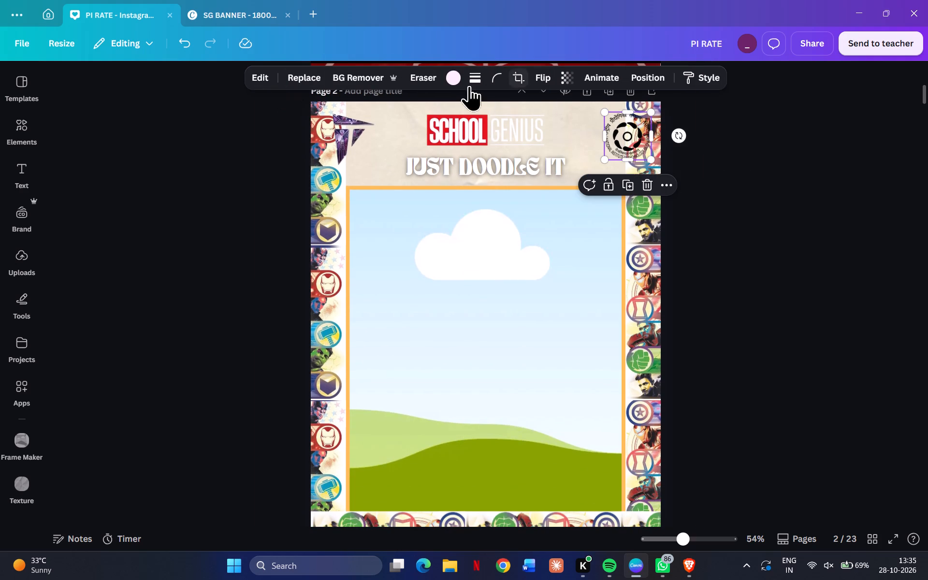
{"action": "left_click_drag", "start_coordinate": [630, 137], "coordinate": [620, 132]}
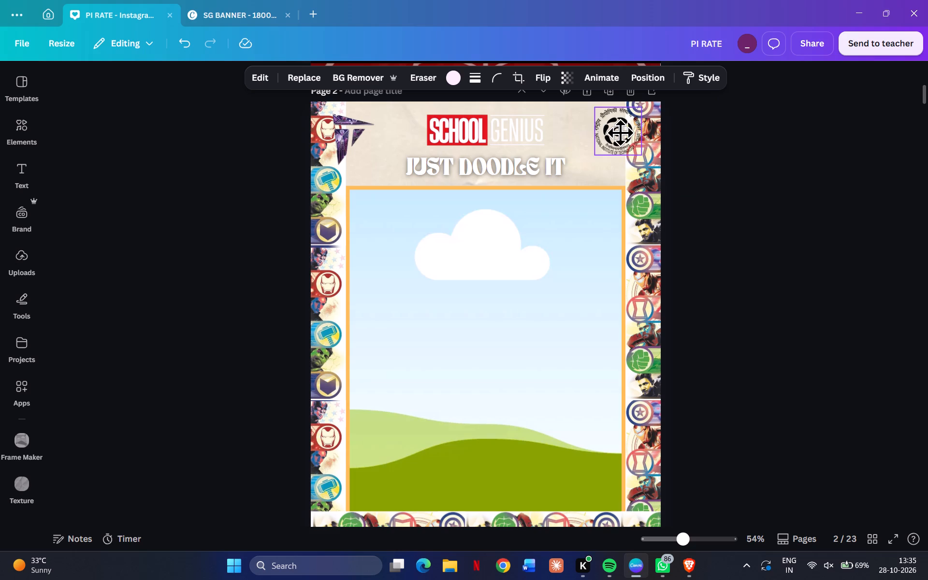
{"action": "left_click_drag", "start_coordinate": [620, 132], "coordinate": [635, 131]}
{"action": "left_click", "coordinate": [741, 136]}
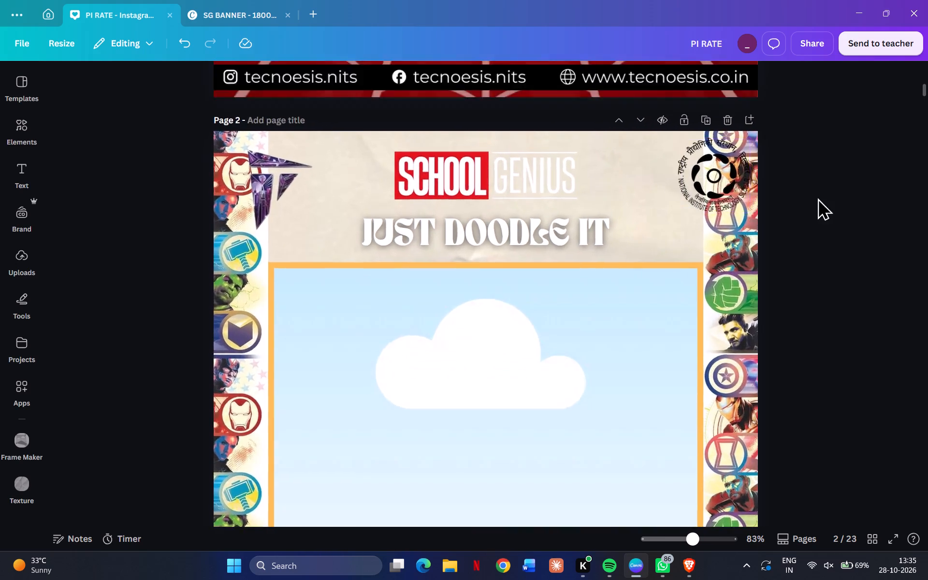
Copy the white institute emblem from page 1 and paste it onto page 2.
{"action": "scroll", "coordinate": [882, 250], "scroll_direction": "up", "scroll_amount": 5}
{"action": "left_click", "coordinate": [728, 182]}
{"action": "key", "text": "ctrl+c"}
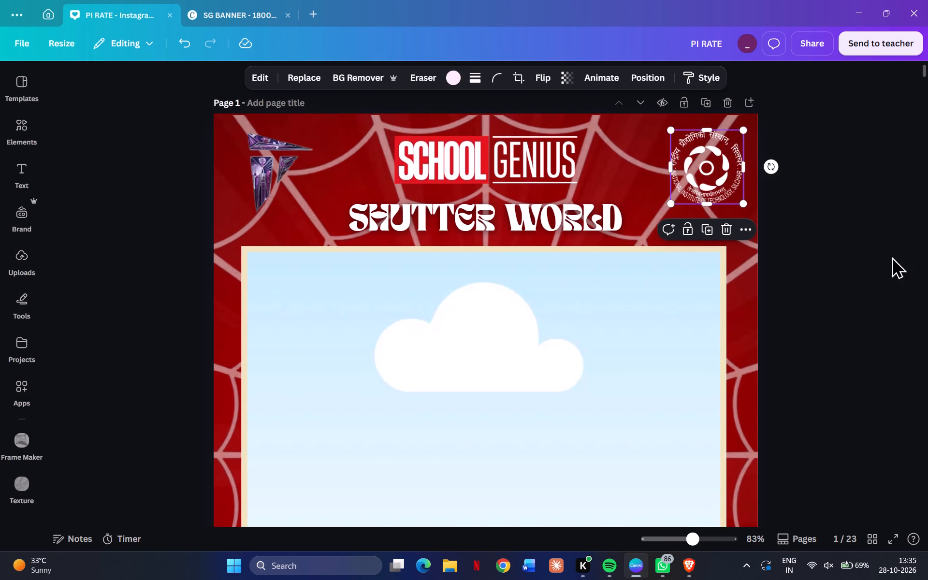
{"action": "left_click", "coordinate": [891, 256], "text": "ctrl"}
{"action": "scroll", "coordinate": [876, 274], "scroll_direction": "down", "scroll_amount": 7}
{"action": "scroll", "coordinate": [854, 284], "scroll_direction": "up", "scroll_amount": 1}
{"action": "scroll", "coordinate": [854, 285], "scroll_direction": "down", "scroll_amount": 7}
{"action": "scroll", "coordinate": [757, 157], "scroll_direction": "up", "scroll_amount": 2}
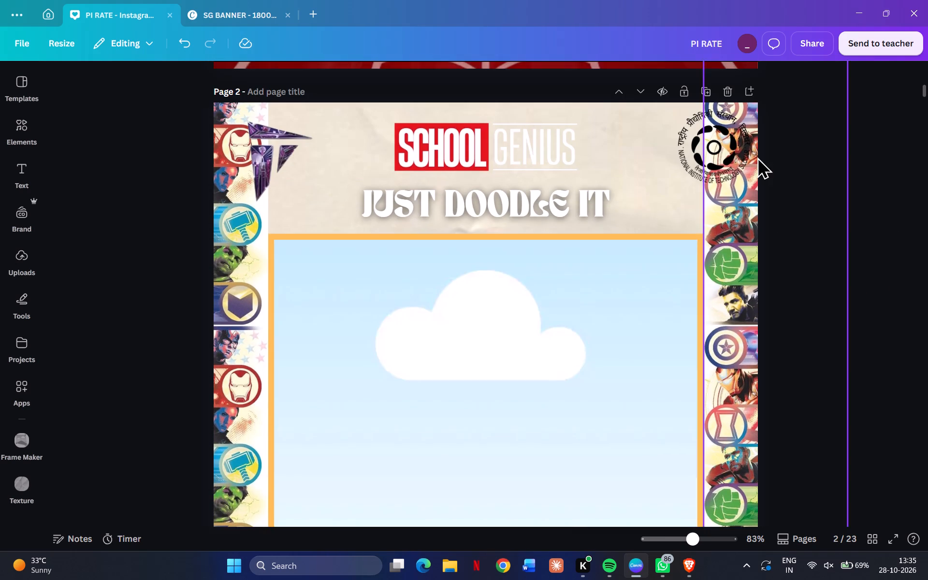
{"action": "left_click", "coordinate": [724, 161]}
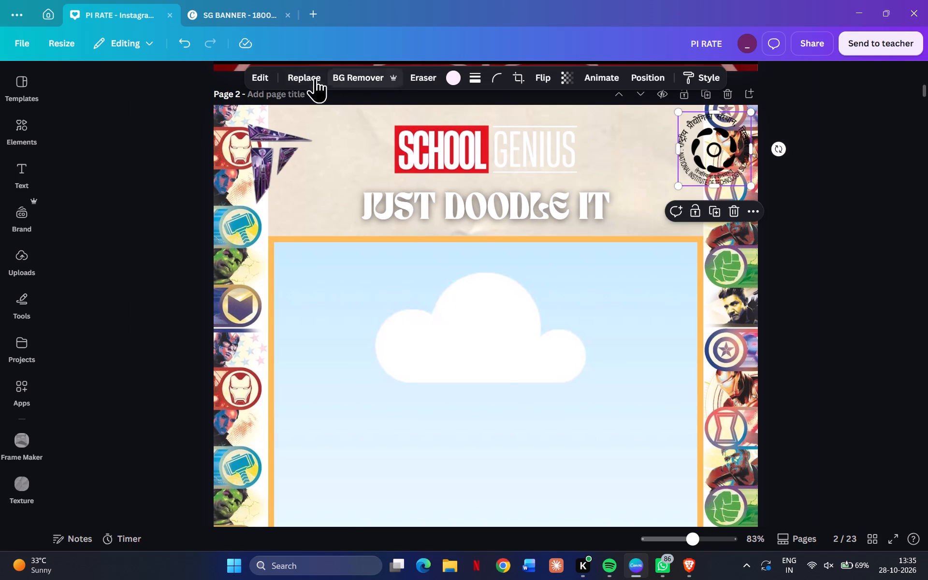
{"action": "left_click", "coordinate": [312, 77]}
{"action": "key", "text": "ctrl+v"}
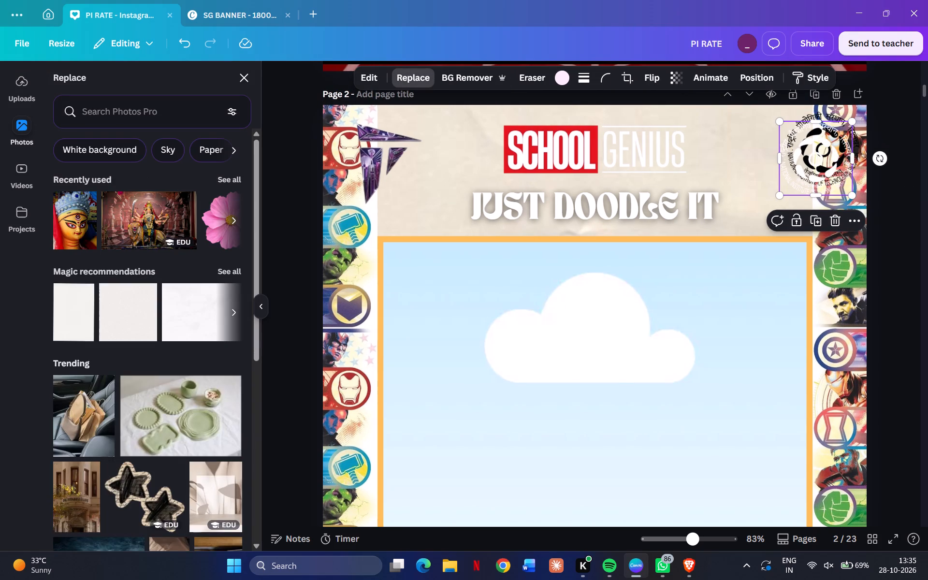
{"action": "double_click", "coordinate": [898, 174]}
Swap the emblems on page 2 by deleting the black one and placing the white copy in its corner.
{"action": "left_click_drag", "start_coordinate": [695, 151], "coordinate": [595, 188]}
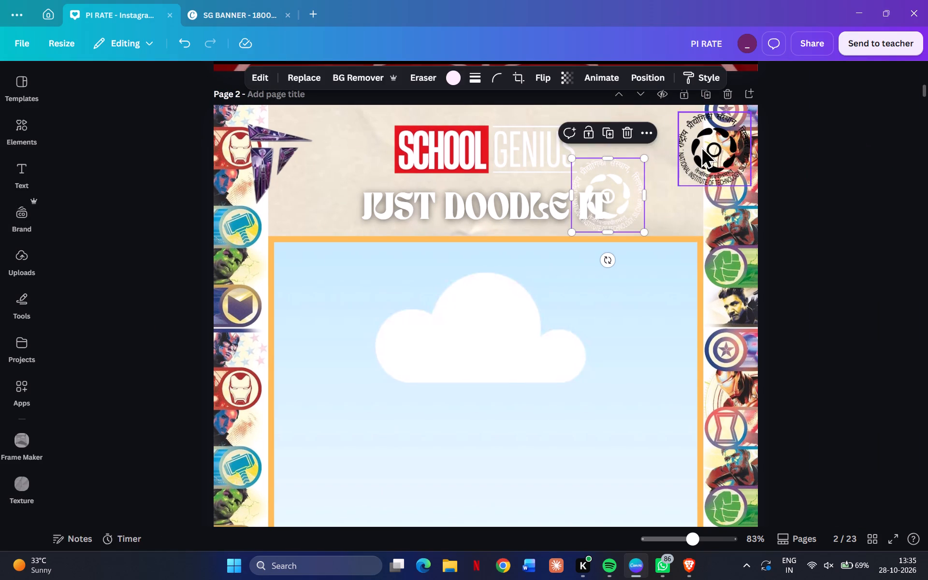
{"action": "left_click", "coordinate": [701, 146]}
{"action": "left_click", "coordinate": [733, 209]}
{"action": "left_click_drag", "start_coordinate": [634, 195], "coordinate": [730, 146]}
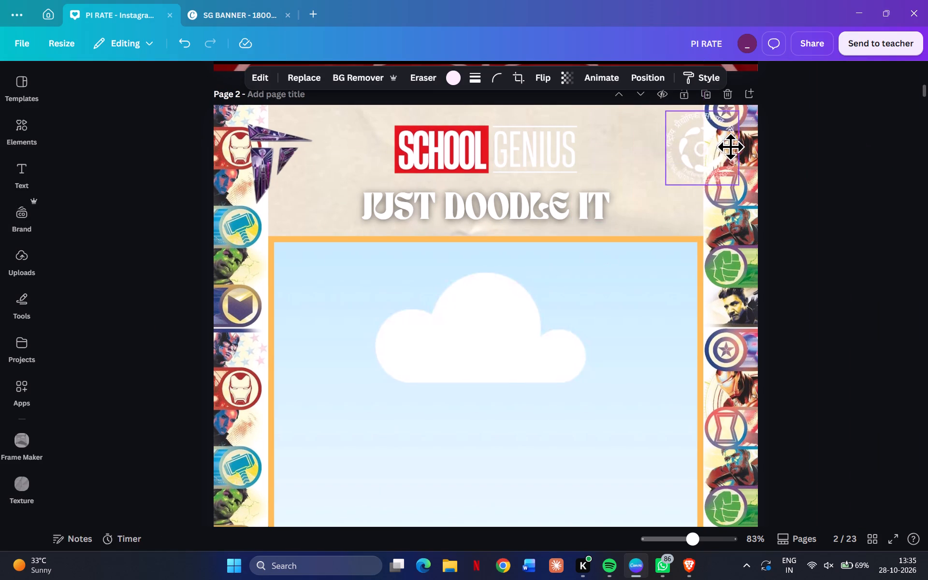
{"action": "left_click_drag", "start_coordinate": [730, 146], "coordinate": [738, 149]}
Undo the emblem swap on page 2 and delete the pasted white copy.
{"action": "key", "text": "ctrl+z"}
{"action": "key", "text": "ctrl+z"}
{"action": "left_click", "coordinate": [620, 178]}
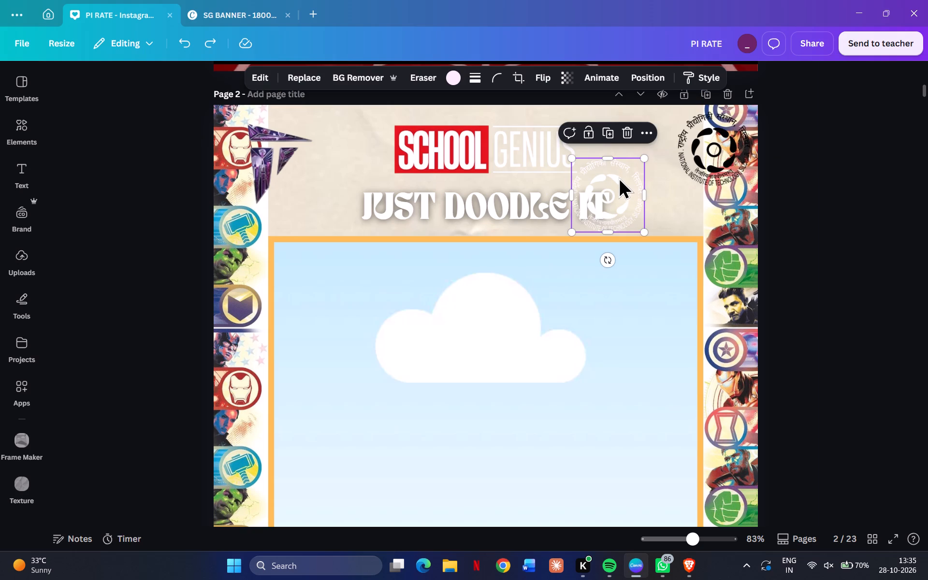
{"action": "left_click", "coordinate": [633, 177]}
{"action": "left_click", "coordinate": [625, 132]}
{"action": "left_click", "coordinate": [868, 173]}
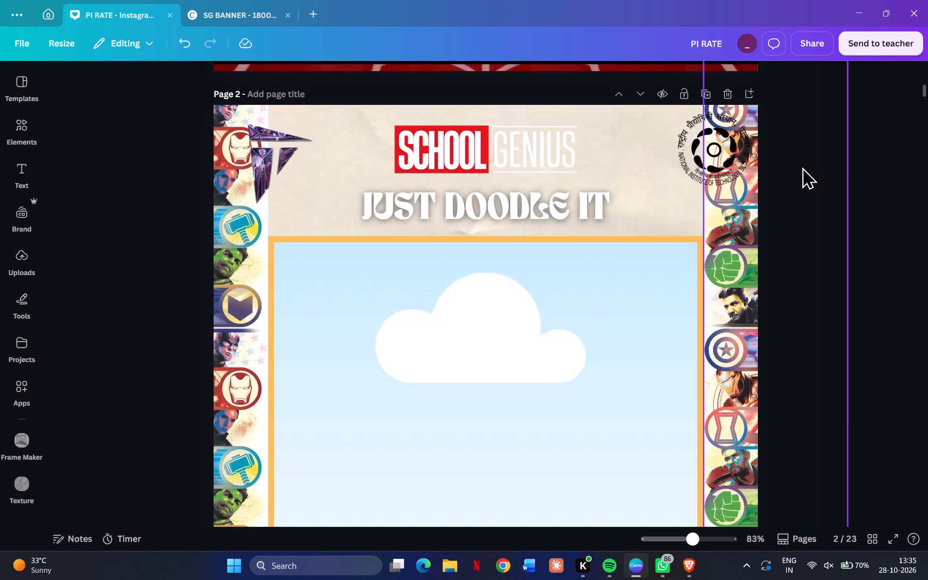
Shrink the black institute emblem and centre it on the right border's inner edge, level with the SCHOOL GENIUS logo.
{"action": "left_click", "coordinate": [726, 150]}
{"action": "left_click", "coordinate": [836, 164]}
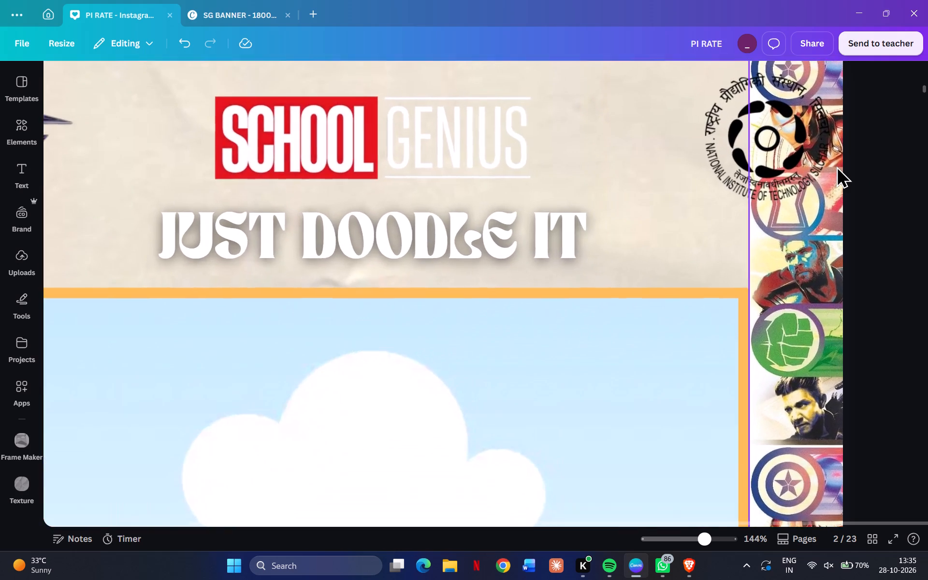
{"action": "left_click", "coordinate": [666, 158]}
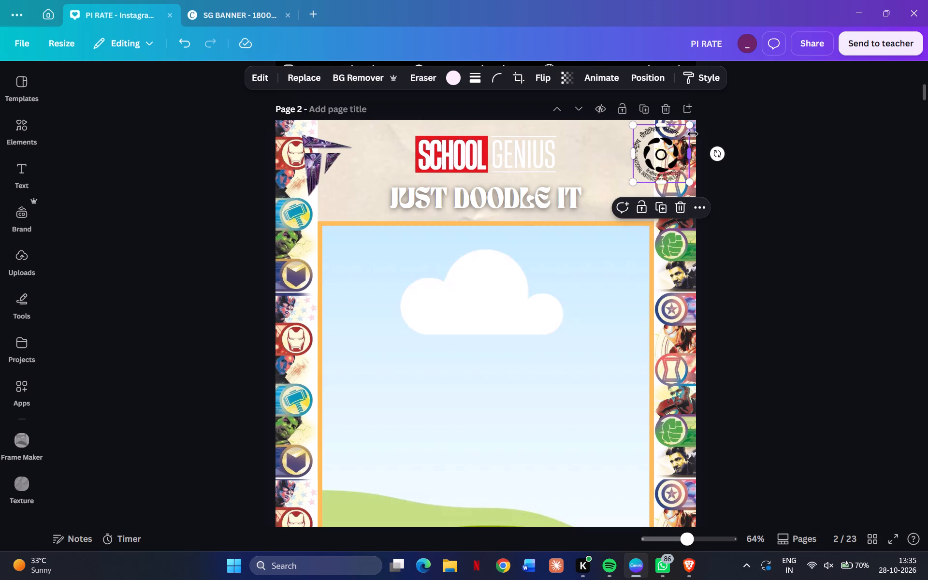
{"action": "left_click_drag", "start_coordinate": [691, 126], "coordinate": [675, 141]}
{"action": "left_click_drag", "start_coordinate": [658, 155], "coordinate": [661, 147]}
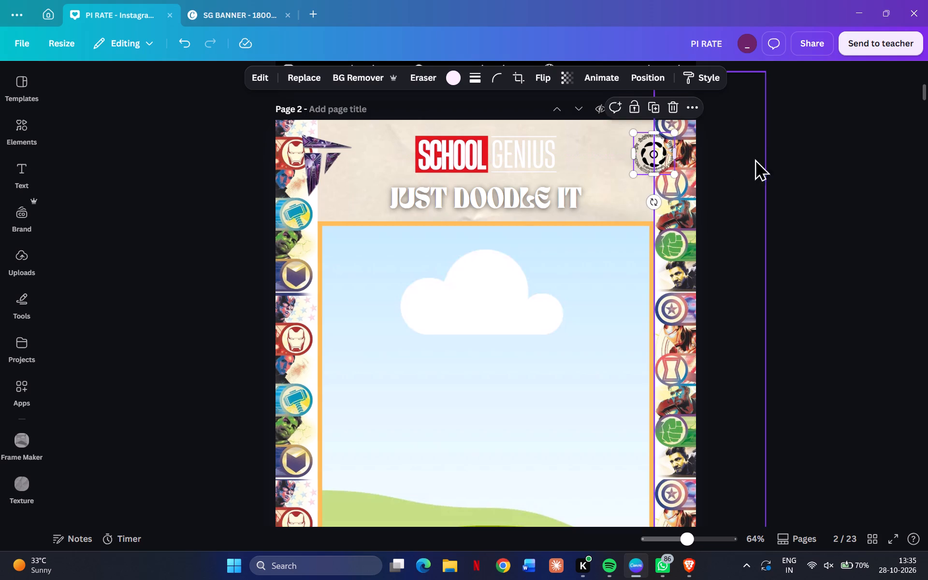
{"action": "left_click", "coordinate": [767, 159]}
Shrink the purple T-shaped logo slightly and position it over the left border's inner edge, level with the SCHOOL GENIUS logo.
{"action": "left_click_drag", "start_coordinate": [322, 159], "coordinate": [326, 155]}
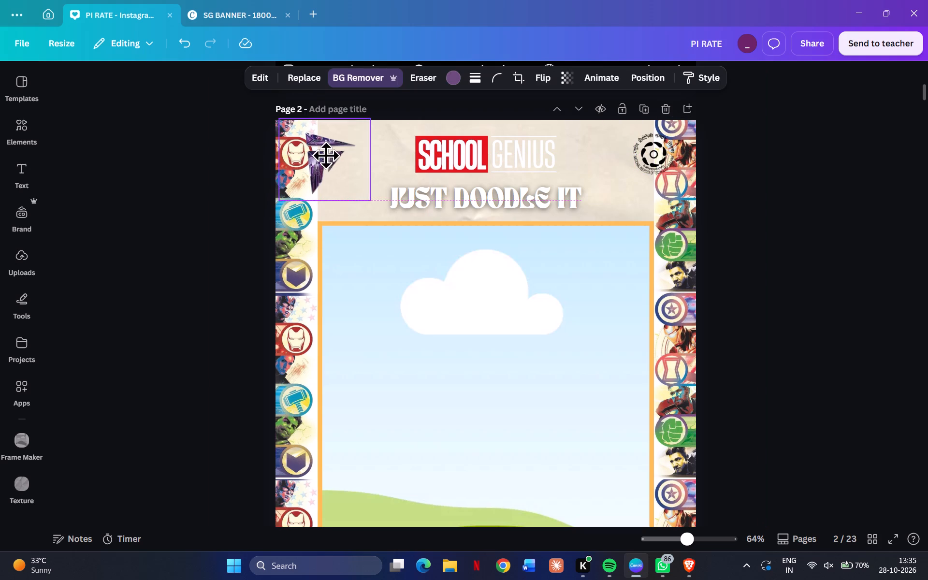
{"action": "left_click_drag", "start_coordinate": [326, 155], "coordinate": [319, 153]}
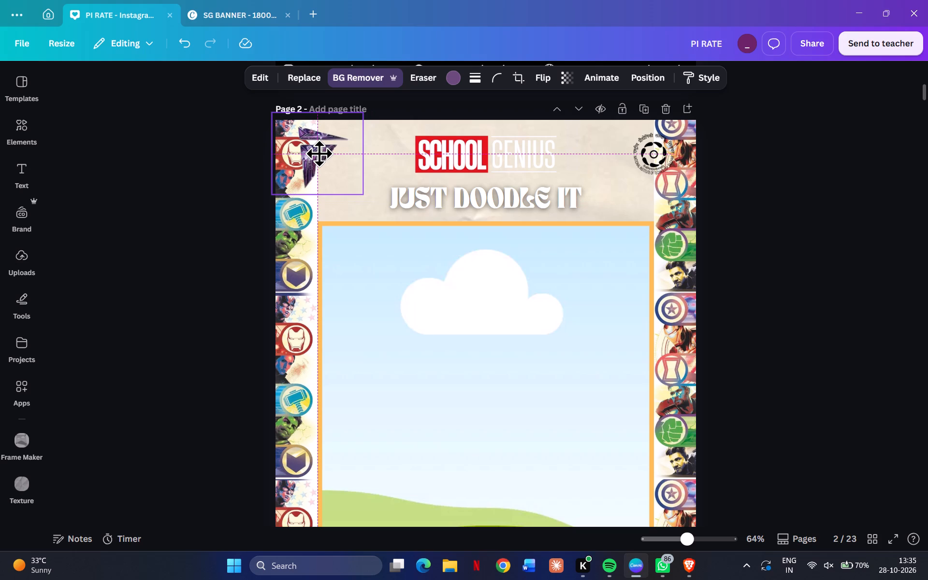
{"action": "left_click_drag", "start_coordinate": [319, 153], "coordinate": [319, 153]}
{"action": "left_click", "coordinate": [779, 203]}
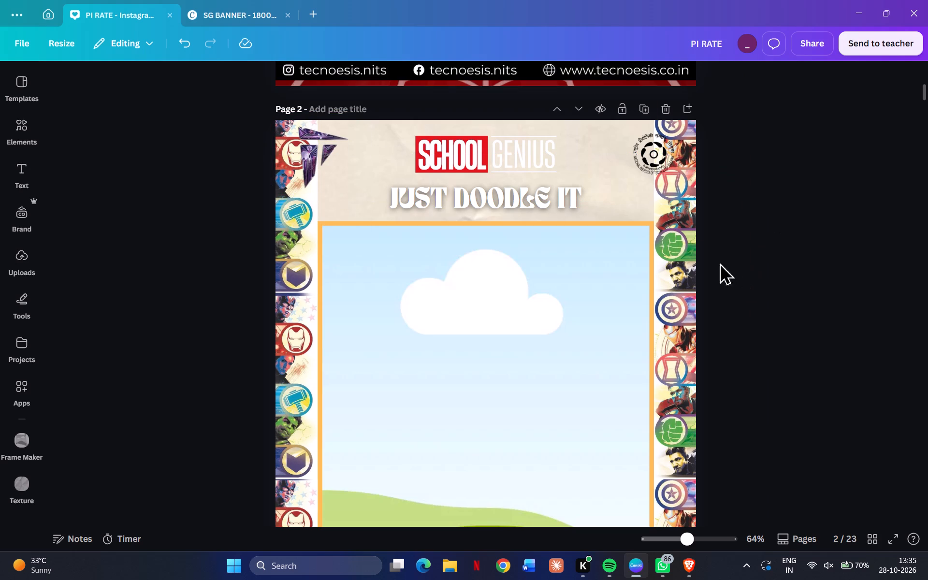
{"action": "left_click", "coordinate": [331, 151]}
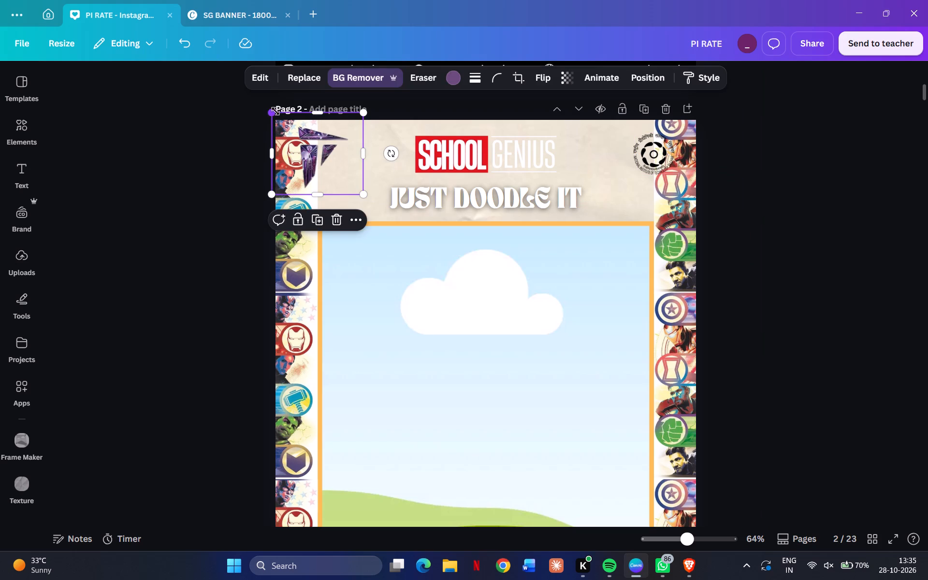
{"action": "left_click_drag", "start_coordinate": [273, 112], "coordinate": [278, 120]}
{"action": "left_click", "coordinate": [785, 208]}
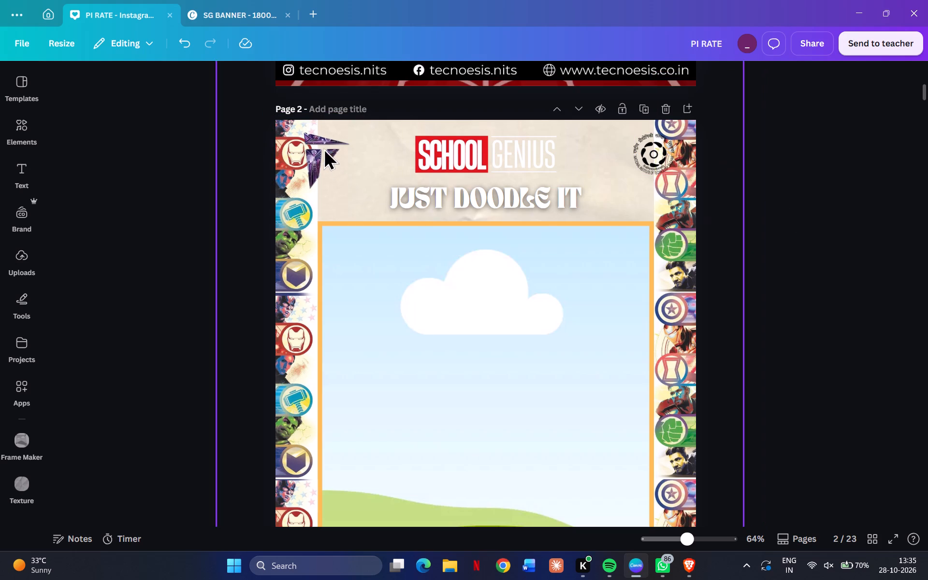
{"action": "left_click_drag", "start_coordinate": [323, 148], "coordinate": [319, 150]}
{"action": "left_click", "coordinate": [865, 211]}
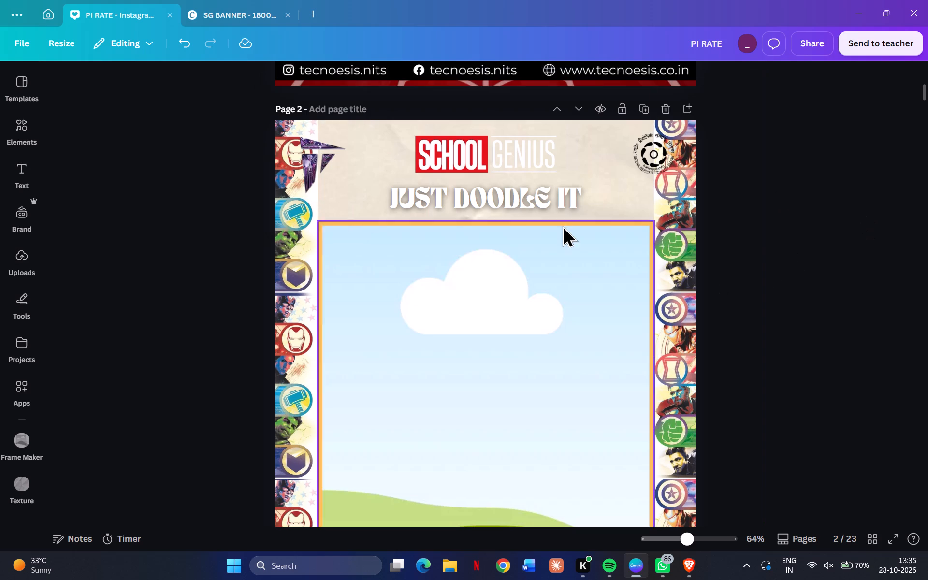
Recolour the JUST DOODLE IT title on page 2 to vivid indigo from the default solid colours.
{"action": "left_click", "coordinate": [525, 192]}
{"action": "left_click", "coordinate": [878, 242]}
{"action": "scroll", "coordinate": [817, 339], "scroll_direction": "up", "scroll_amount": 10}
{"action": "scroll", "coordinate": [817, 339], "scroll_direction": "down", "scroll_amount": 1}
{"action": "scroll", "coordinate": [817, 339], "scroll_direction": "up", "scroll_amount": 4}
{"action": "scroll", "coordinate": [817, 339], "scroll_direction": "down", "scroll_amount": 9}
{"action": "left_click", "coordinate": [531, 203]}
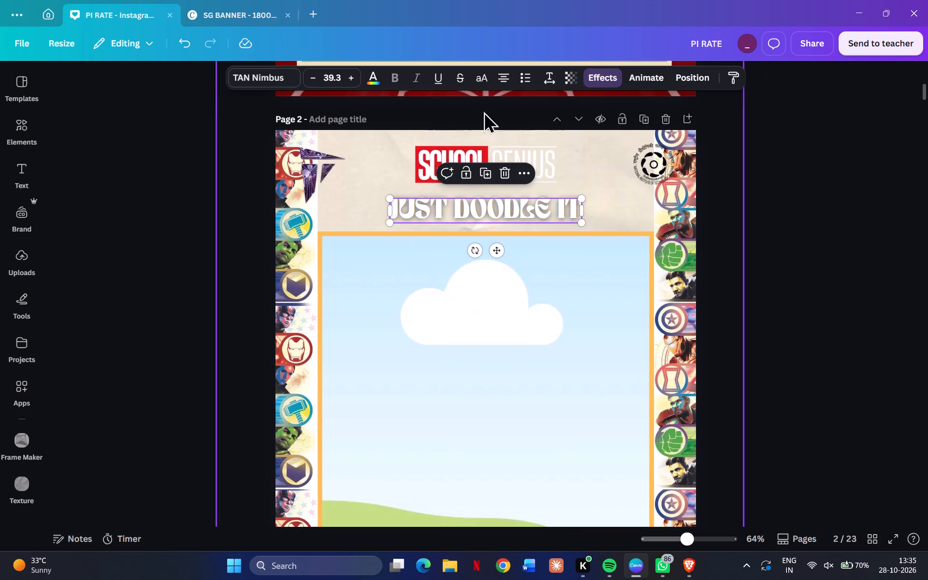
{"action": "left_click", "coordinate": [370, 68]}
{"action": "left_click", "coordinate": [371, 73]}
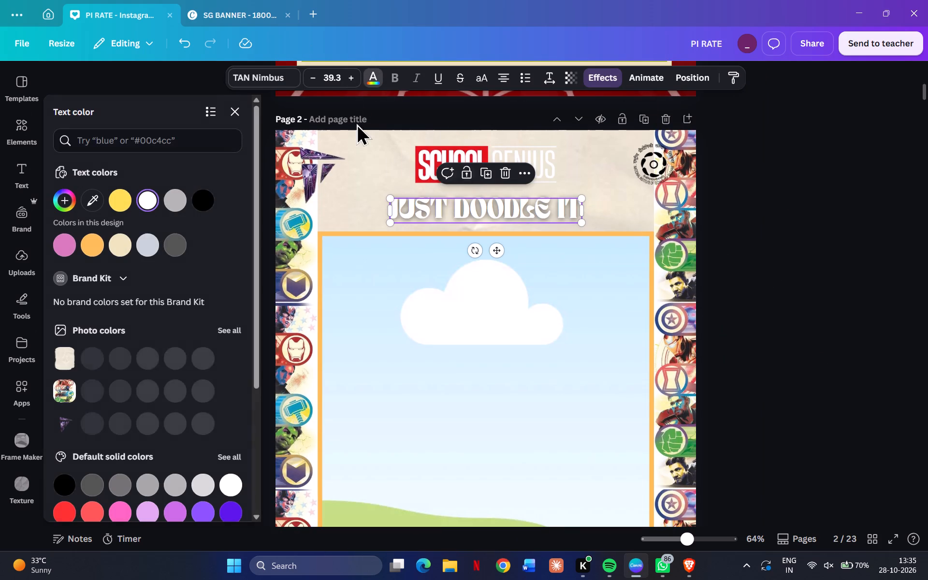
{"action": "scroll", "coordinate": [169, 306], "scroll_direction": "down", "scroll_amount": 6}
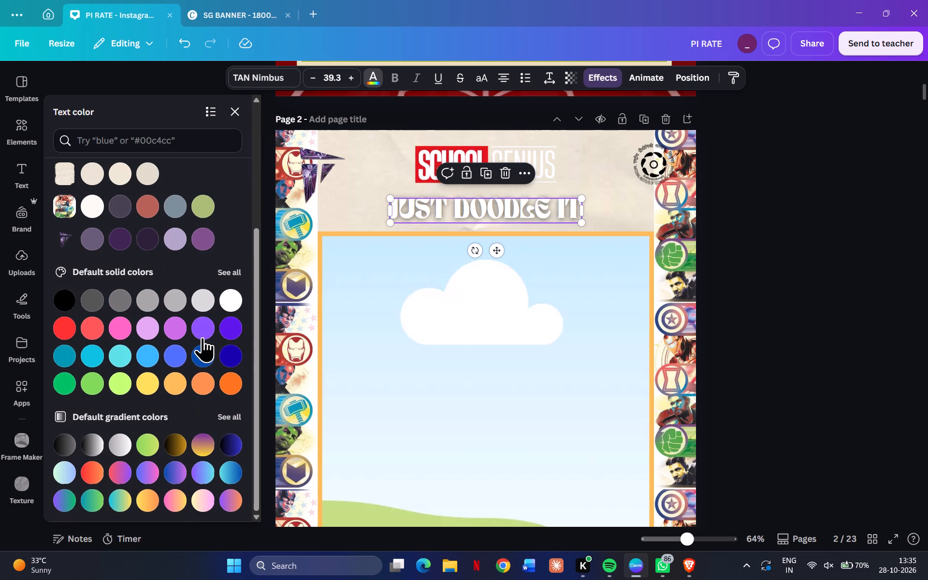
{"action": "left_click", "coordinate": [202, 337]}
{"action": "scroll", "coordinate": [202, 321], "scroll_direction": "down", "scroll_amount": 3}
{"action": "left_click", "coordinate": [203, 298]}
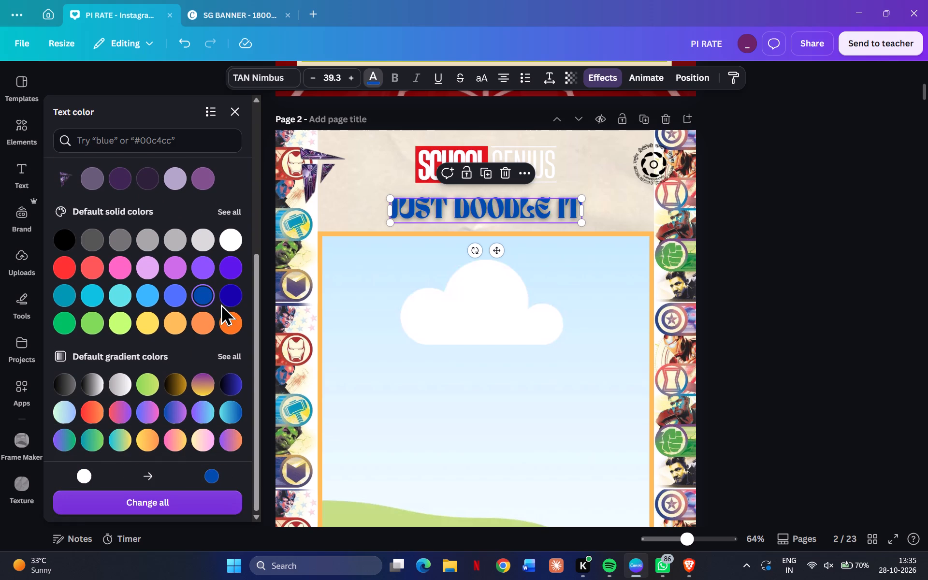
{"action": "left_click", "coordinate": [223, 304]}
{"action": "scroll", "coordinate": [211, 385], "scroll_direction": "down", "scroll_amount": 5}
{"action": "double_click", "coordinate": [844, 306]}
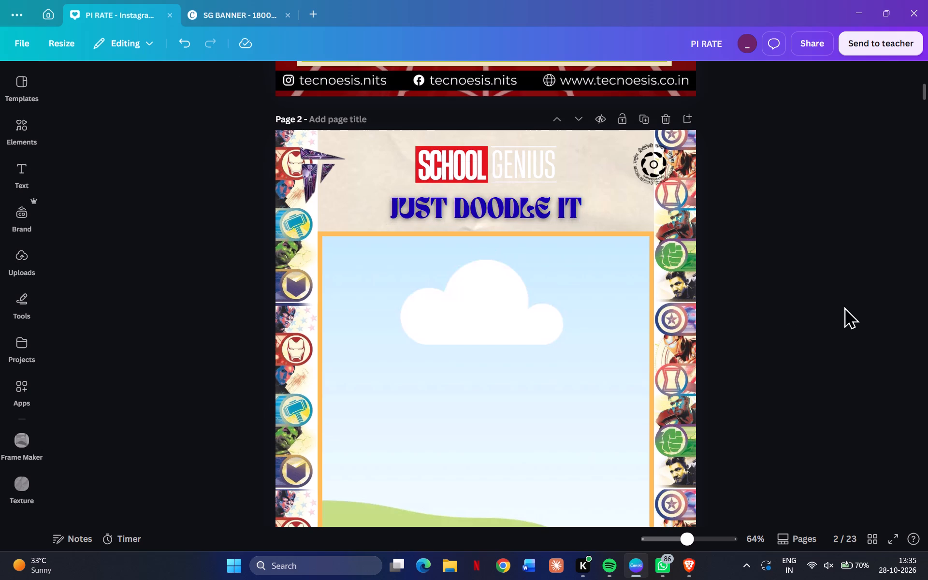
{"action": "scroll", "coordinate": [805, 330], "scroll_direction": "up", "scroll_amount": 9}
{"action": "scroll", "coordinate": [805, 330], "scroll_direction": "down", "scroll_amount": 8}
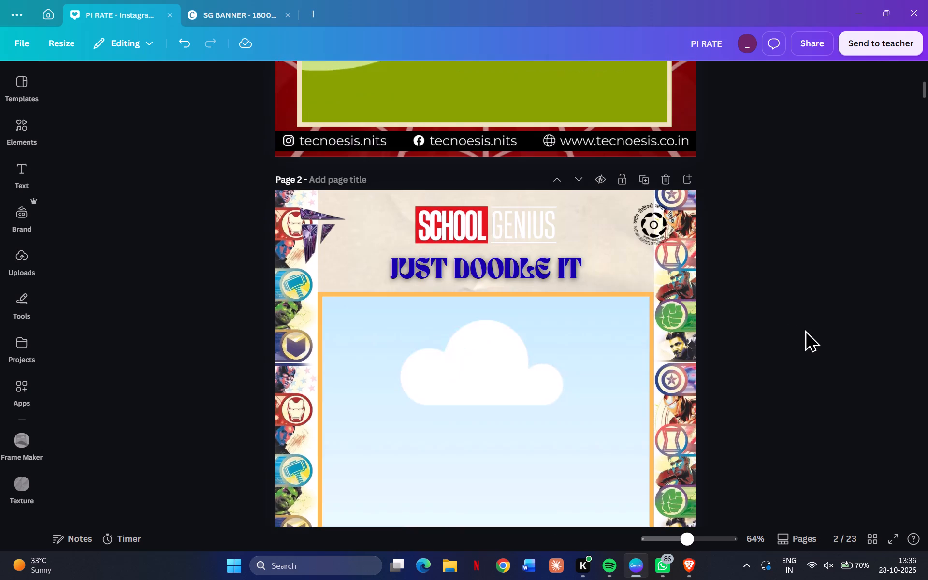
Recolour the JUST DOODLE IT title on page 2 to yellow from the default solid colours, trying orange first.
{"action": "scroll", "coordinate": [805, 330], "scroll_direction": "down", "scroll_amount": 2}
{"action": "left_click", "coordinate": [488, 148]}
{"action": "left_click", "coordinate": [369, 74]}
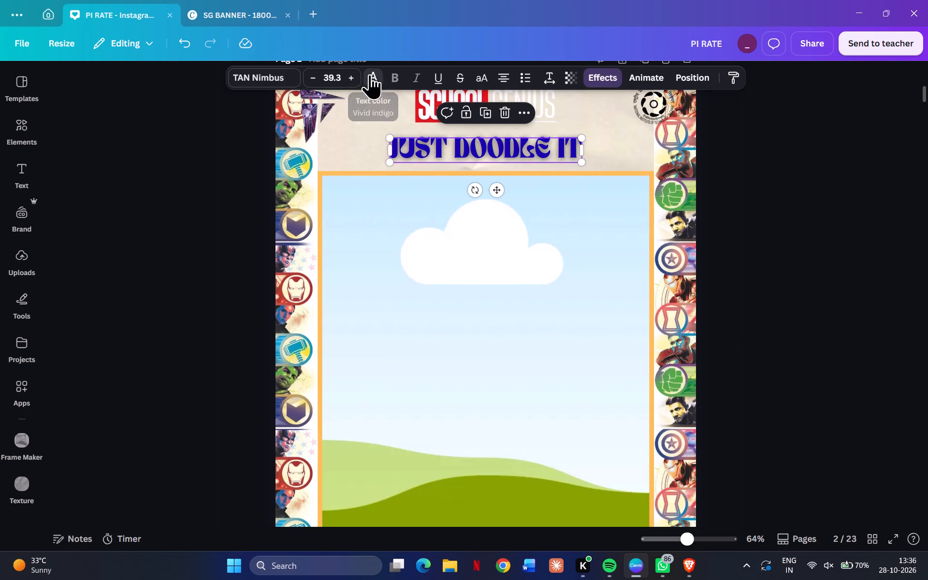
{"action": "scroll", "coordinate": [110, 325], "scroll_direction": "down", "scroll_amount": 14}
{"action": "left_click", "coordinate": [175, 385]}
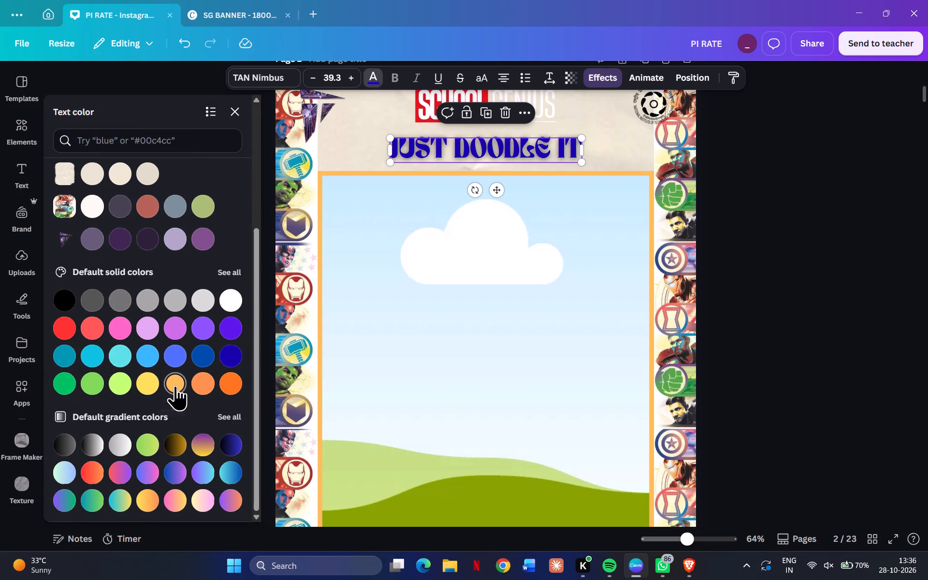
{"action": "left_click", "coordinate": [208, 383]}
{"action": "left_click", "coordinate": [216, 383]}
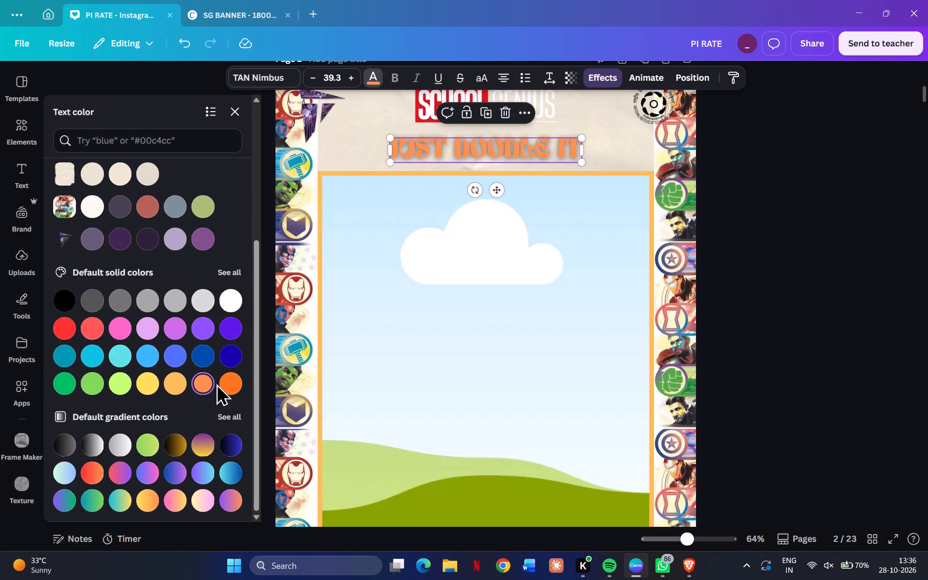
{"action": "left_click", "coordinate": [147, 381]}
{"action": "double_click", "coordinate": [784, 297]}
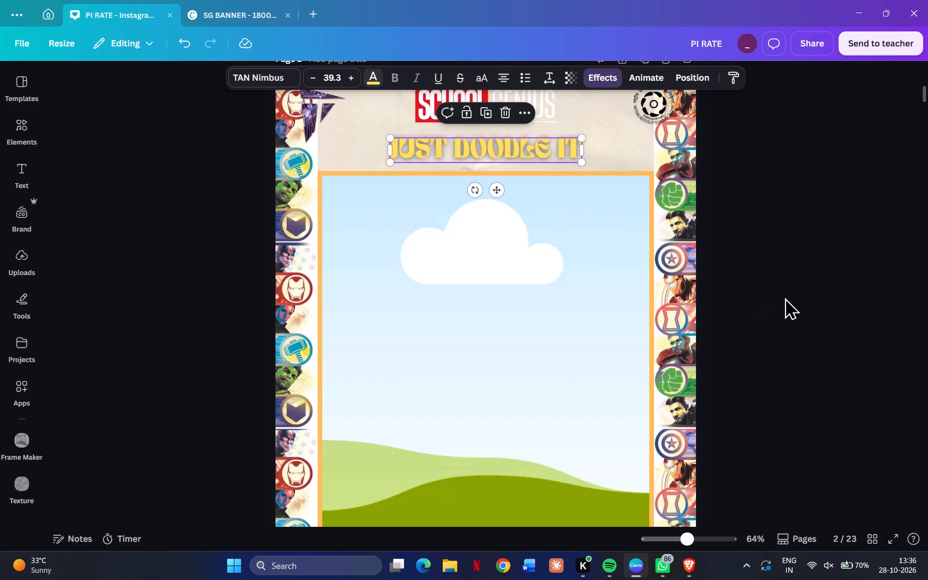
Examine page 2's recoloured title, SCHOOL GENIUS logo and photo frame against the layout of page 1.
{"action": "scroll", "coordinate": [784, 297], "scroll_direction": "up", "scroll_amount": 11}
{"action": "scroll", "coordinate": [784, 297], "scroll_direction": "down", "scroll_amount": 9}
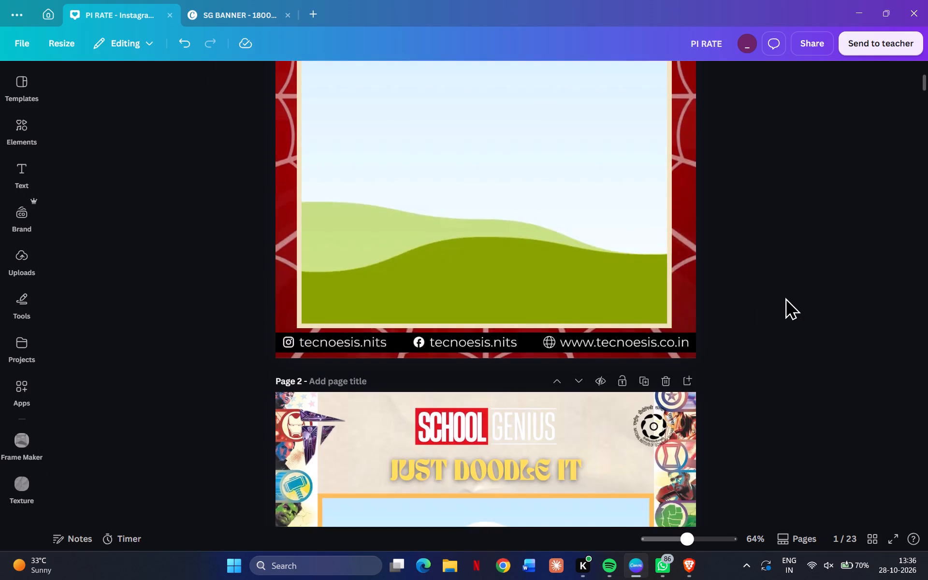
{"action": "scroll", "coordinate": [785, 297], "scroll_direction": "down", "scroll_amount": 3}
{"action": "scroll", "coordinate": [813, 56], "scroll_direction": "down", "scroll_amount": 2}
{"action": "scroll", "coordinate": [794, 232], "scroll_direction": "up", "scroll_amount": 5}
{"action": "scroll", "coordinate": [795, 334], "scroll_direction": "up", "scroll_amount": 2}
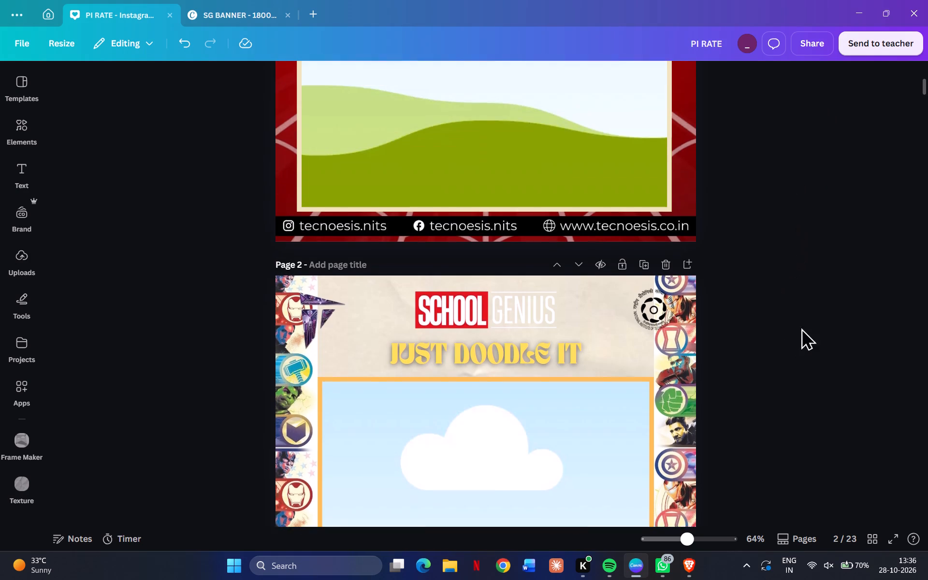
{"action": "scroll", "coordinate": [819, 380], "scroll_direction": "down", "scroll_amount": 5}
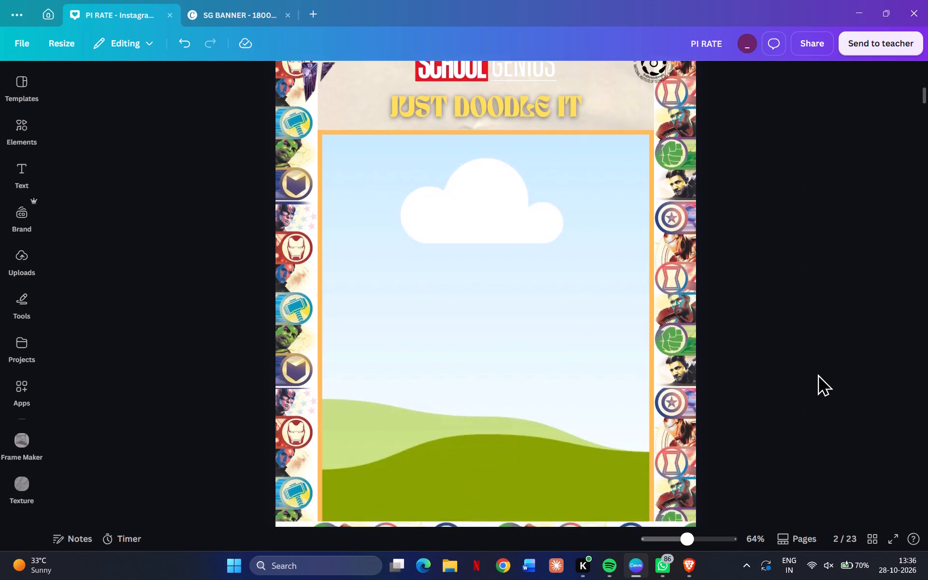
{"action": "scroll", "coordinate": [817, 374], "scroll_direction": "down", "scroll_amount": 1}
{"action": "scroll", "coordinate": [817, 374], "scroll_direction": "up", "scroll_amount": 1}
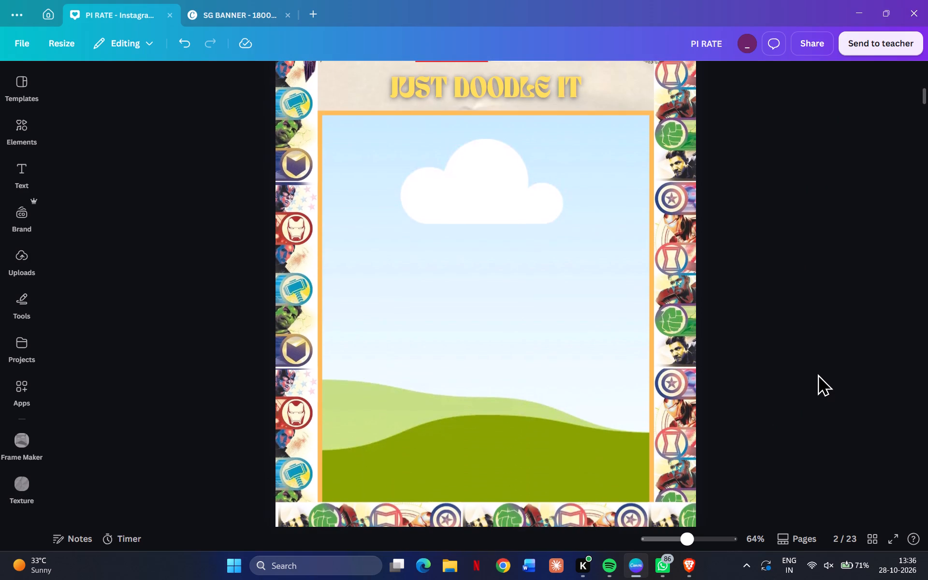
{"action": "scroll", "coordinate": [817, 374], "scroll_direction": "up", "scroll_amount": 1}
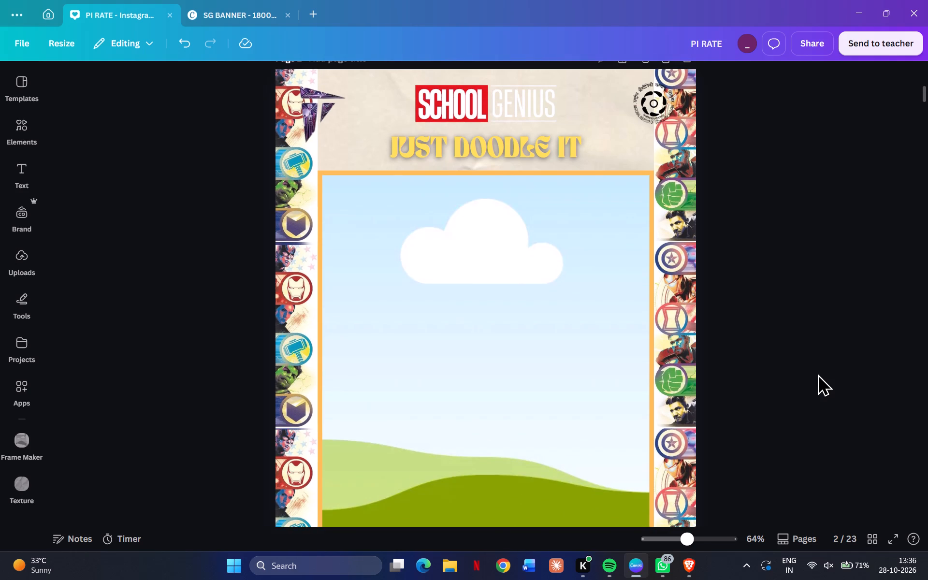
{"action": "scroll", "coordinate": [817, 374], "scroll_direction": "down", "scroll_amount": 2}
{"action": "scroll", "coordinate": [817, 374], "scroll_direction": "up", "scroll_amount": 3}
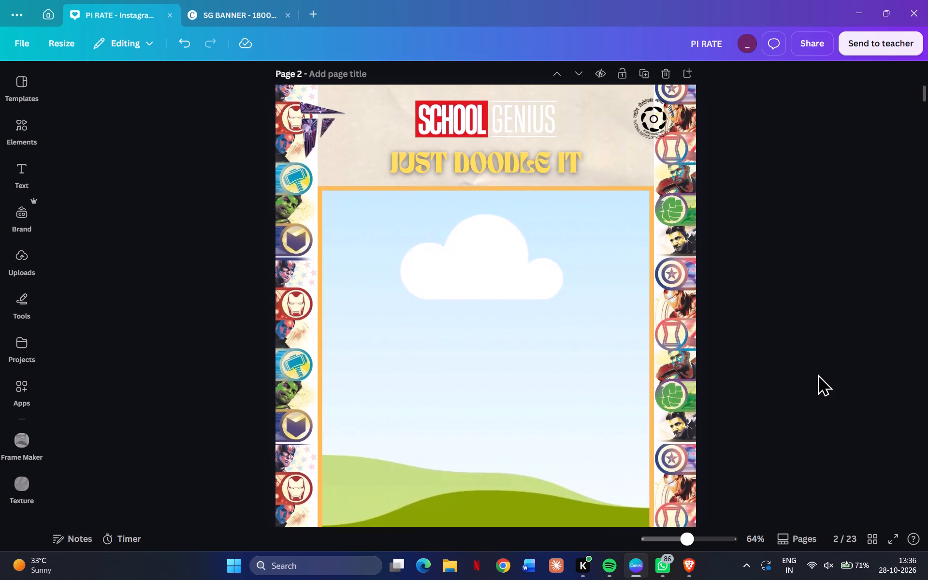
{"action": "left_click", "coordinate": [508, 178]}
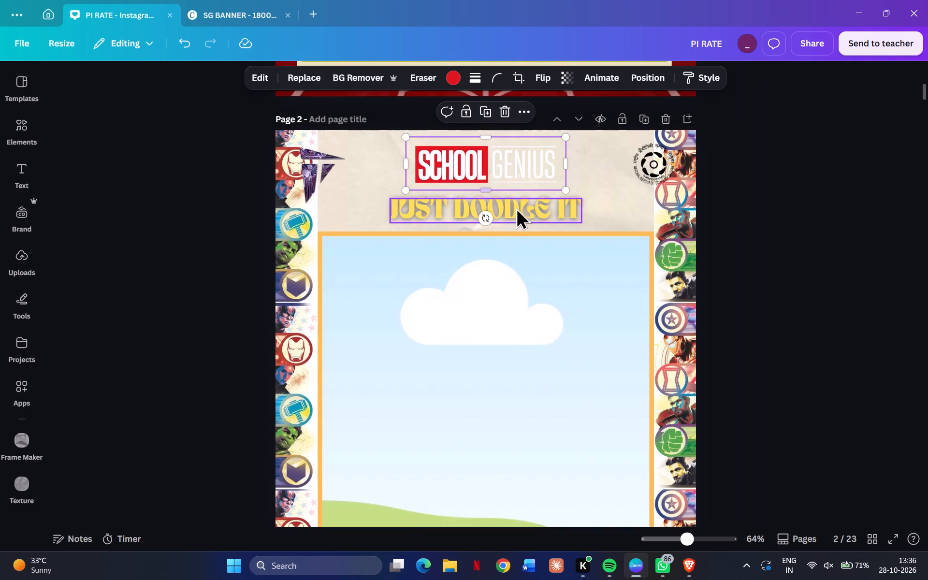
{"action": "left_click", "coordinate": [516, 207], "text": "shift"}
{"action": "left_click", "coordinate": [838, 200]}
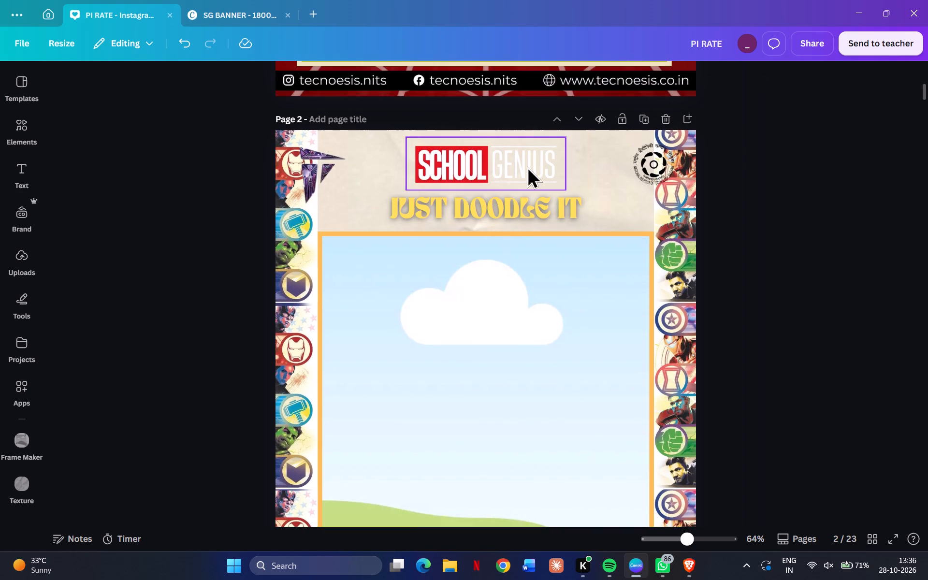
{"action": "left_click", "coordinate": [527, 166]}
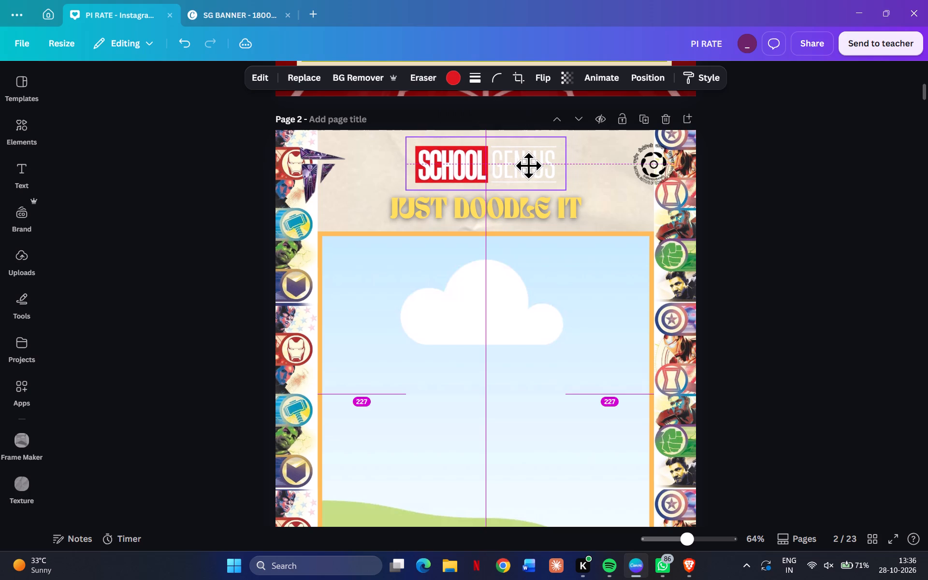
{"action": "left_click", "coordinate": [519, 210]}
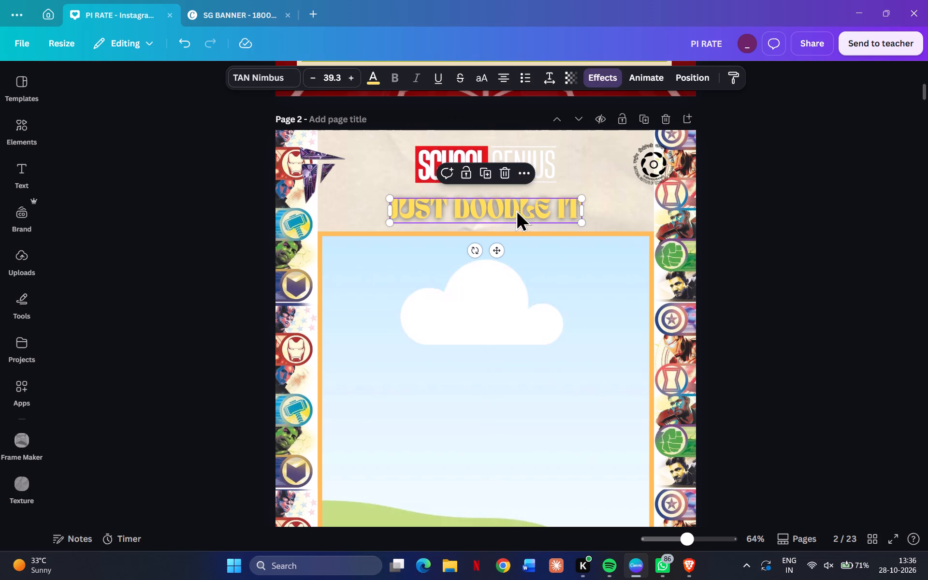
{"action": "left_click", "coordinate": [787, 258]}
Widen the photo frame on the SHUTTER WORLD page to about 970 px, evening out its side margins.
{"action": "scroll", "coordinate": [794, 318], "scroll_direction": "down", "scroll_amount": 3}
{"action": "scroll", "coordinate": [796, 321], "scroll_direction": "up", "scroll_amount": 2}
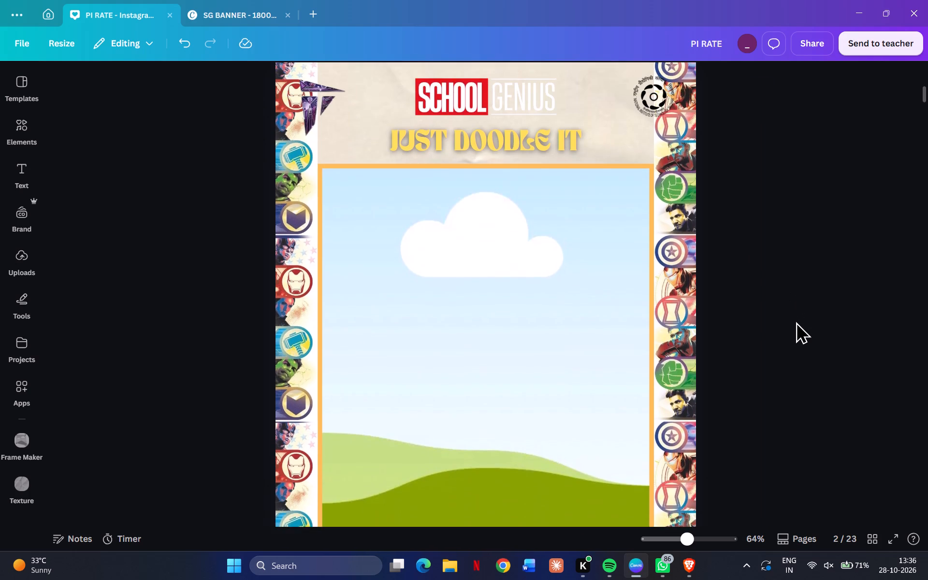
{"action": "scroll", "coordinate": [796, 321], "scroll_direction": "up", "scroll_amount": 4}
{"action": "scroll", "coordinate": [796, 321], "scroll_direction": "down", "scroll_amount": 1}
{"action": "scroll", "coordinate": [796, 321], "scroll_direction": "up", "scroll_amount": 12}
{"action": "scroll", "coordinate": [796, 321], "scroll_direction": "down", "scroll_amount": 6}
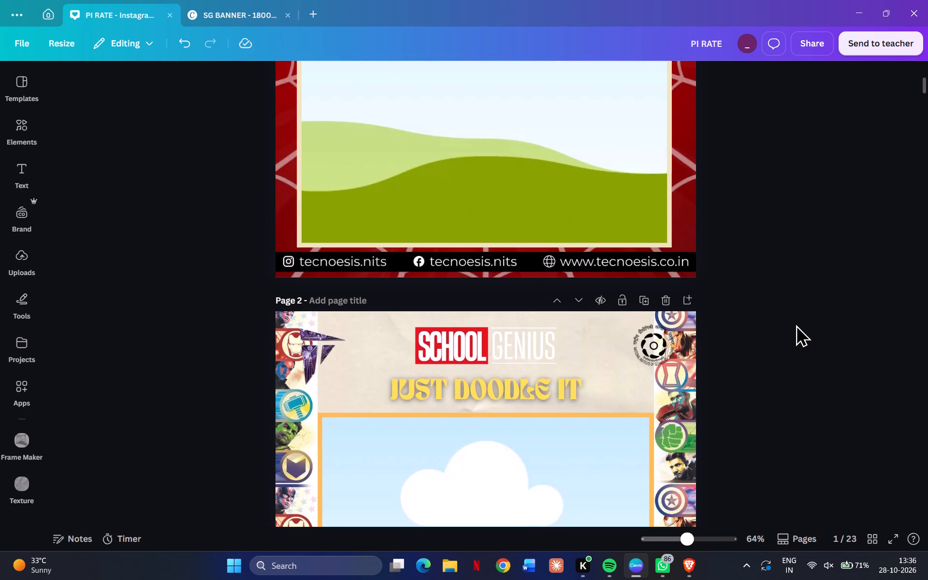
{"action": "scroll", "coordinate": [796, 324], "scroll_direction": "up", "scroll_amount": 6}
{"action": "scroll", "coordinate": [796, 324], "scroll_direction": "down", "scroll_amount": 2}
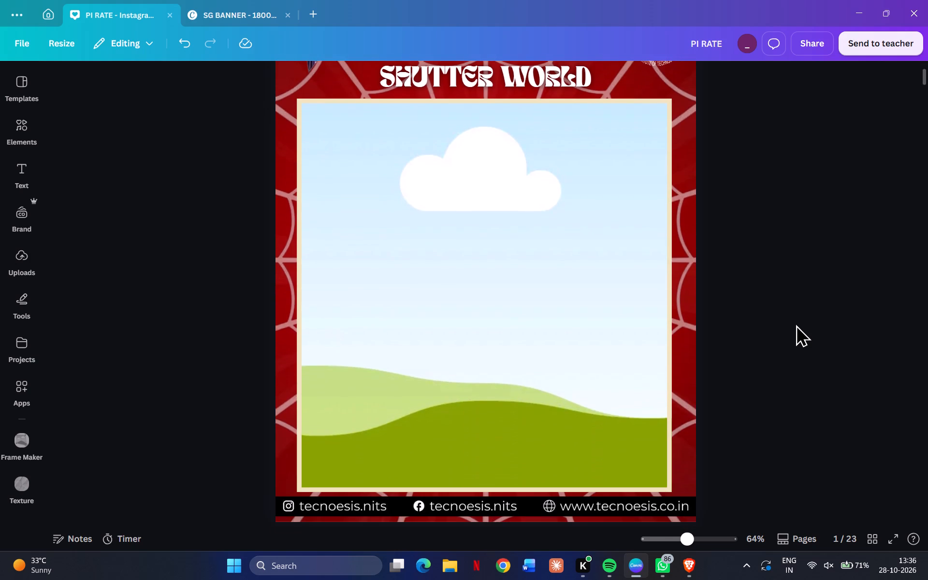
{"action": "left_click", "coordinate": [661, 334]}
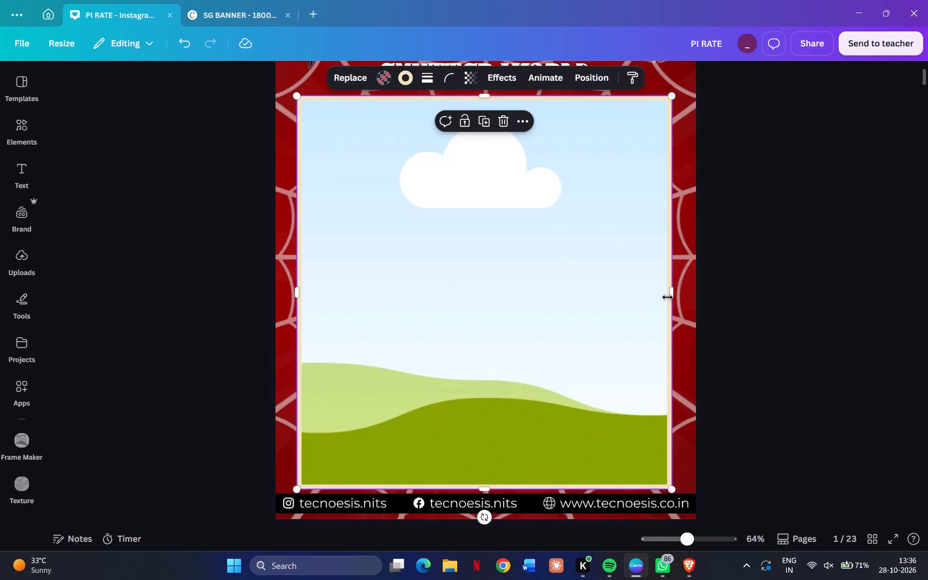
{"action": "left_click_drag", "start_coordinate": [669, 295], "coordinate": [674, 296]}
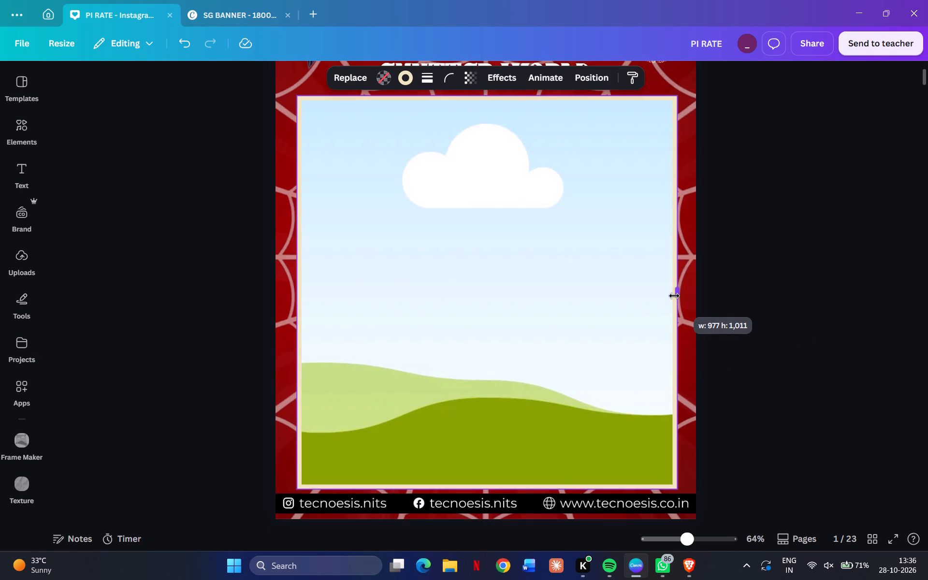
{"action": "left_click_drag", "start_coordinate": [674, 296], "coordinate": [665, 297]}
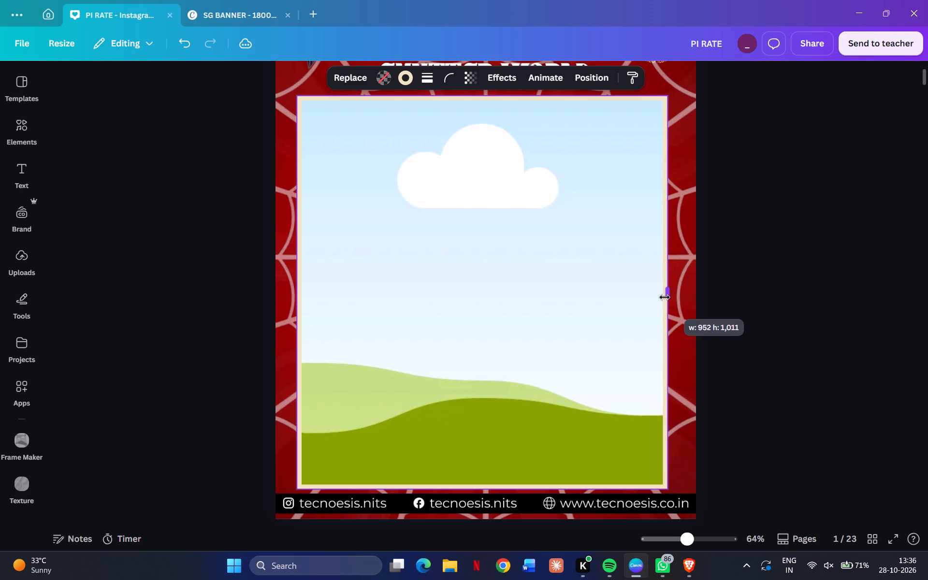
{"action": "left_click_drag", "start_coordinate": [665, 297], "coordinate": [660, 305]}
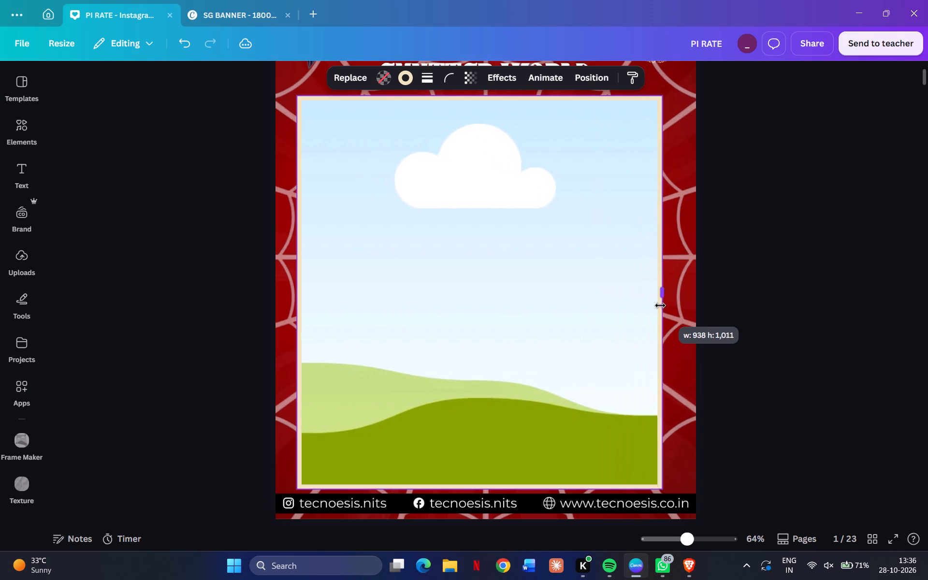
{"action": "left_click_drag", "start_coordinate": [660, 305], "coordinate": [671, 305]}
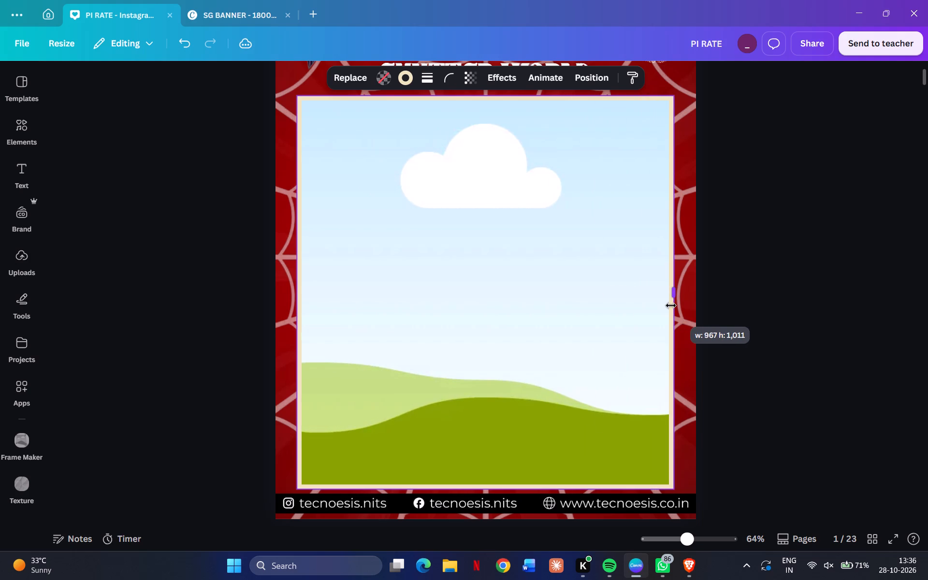
{"action": "left_click_drag", "start_coordinate": [671, 305], "coordinate": [673, 305]}
{"action": "left_click", "coordinate": [763, 308]}
Compare the SHUTTER WORLD and JUST DOODLE IT pages for consistent frames, titles, logos and borders.
{"action": "scroll", "coordinate": [785, 396], "scroll_direction": "up", "scroll_amount": 2}
{"action": "scroll", "coordinate": [785, 396], "scroll_direction": "down", "scroll_amount": 9}
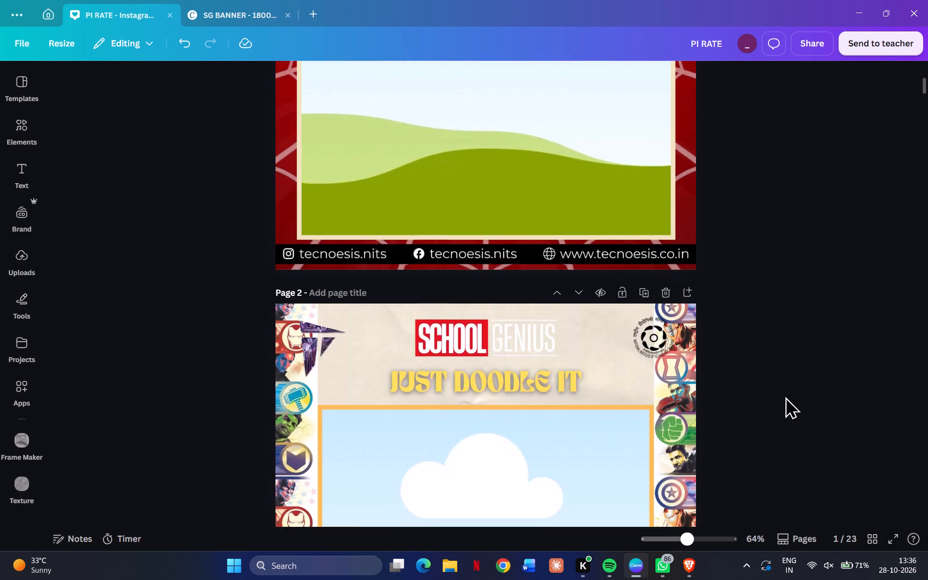
{"action": "scroll", "coordinate": [785, 396], "scroll_direction": "down", "scroll_amount": 4}
{"action": "scroll", "coordinate": [785, 396], "scroll_direction": "up", "scroll_amount": 6}
{"action": "scroll", "coordinate": [785, 396], "scroll_direction": "down", "scroll_amount": 5}
{"action": "scroll", "coordinate": [785, 396], "scroll_direction": "up", "scroll_amount": 2}
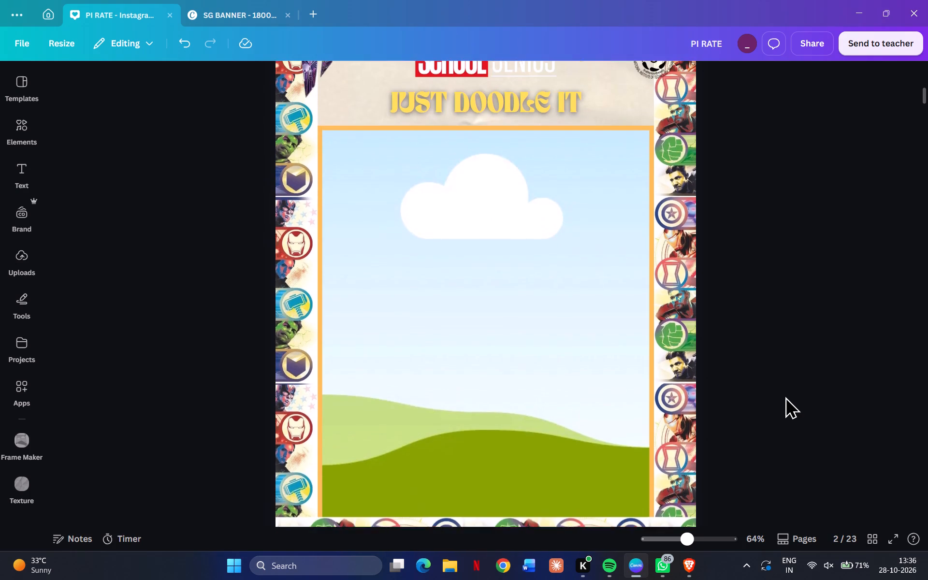
{"action": "scroll", "coordinate": [785, 396], "scroll_direction": "up", "scroll_amount": 1}
{"action": "scroll", "coordinate": [785, 396], "scroll_direction": "down", "scroll_amount": 3}
{"action": "scroll", "coordinate": [785, 396], "scroll_direction": "up", "scroll_amount": 12}
{"action": "scroll", "coordinate": [785, 396], "scroll_direction": "down", "scroll_amount": 3}
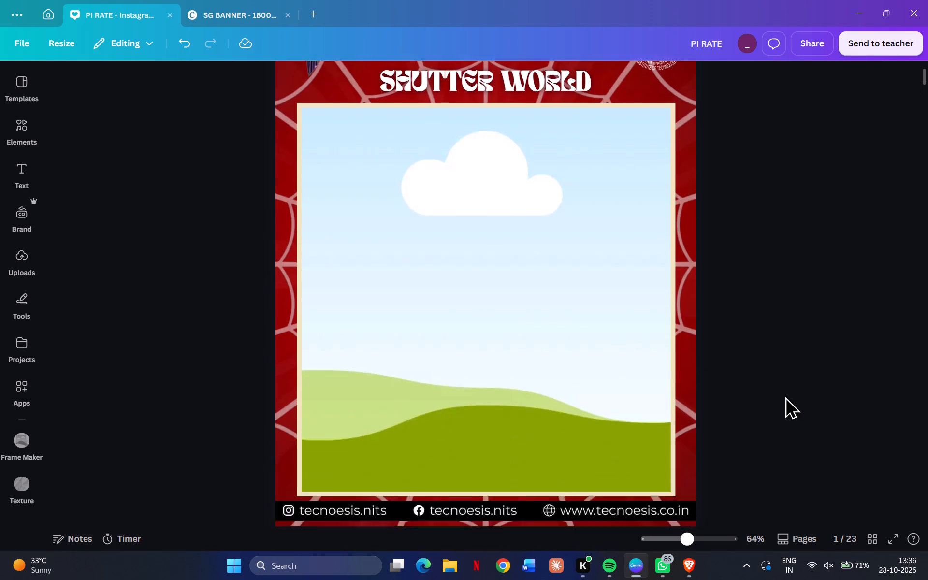
{"action": "scroll", "coordinate": [785, 396], "scroll_direction": "up", "scroll_amount": 2}
{"action": "scroll", "coordinate": [785, 396], "scroll_direction": "down", "scroll_amount": 1}
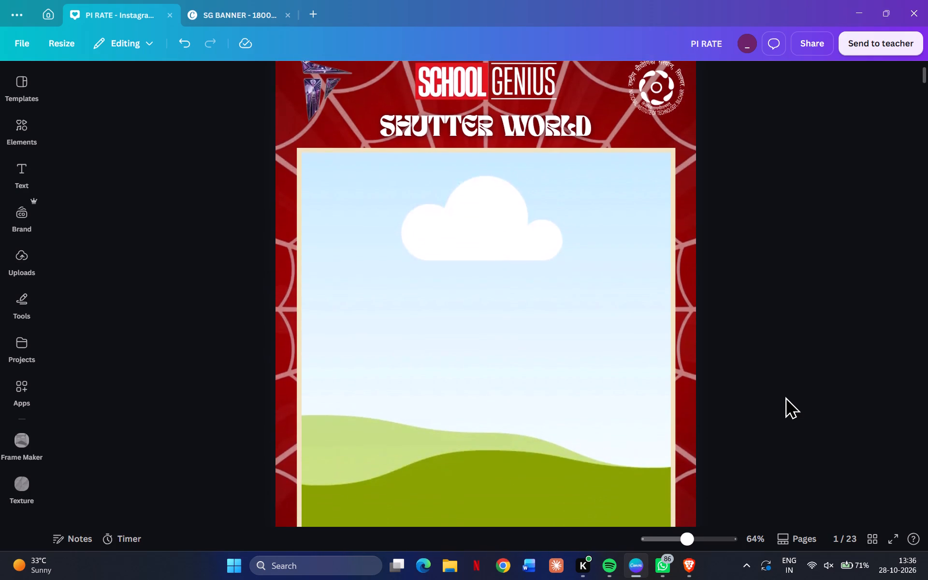
{"action": "scroll", "coordinate": [785, 396], "scroll_direction": "down", "scroll_amount": 9}
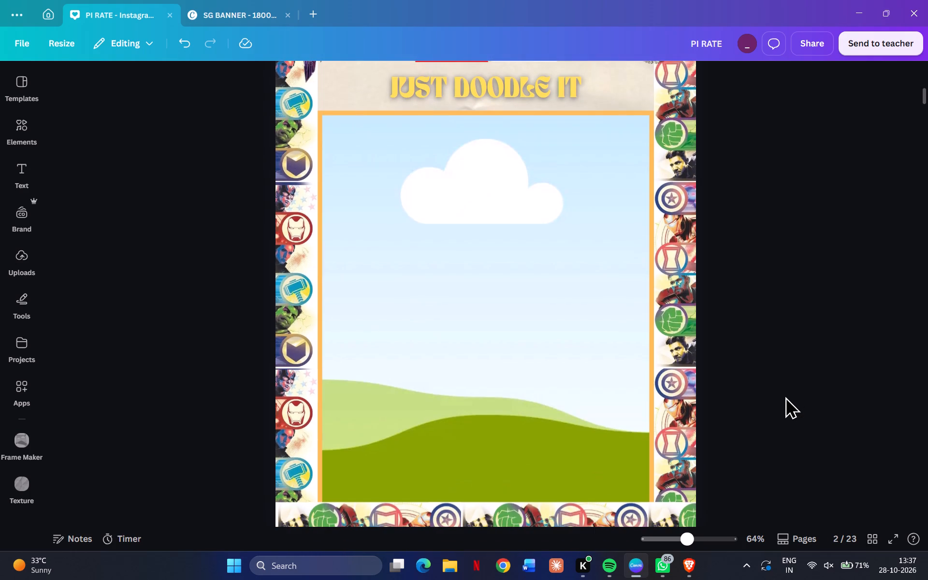
{"action": "scroll", "coordinate": [785, 396], "scroll_direction": "up", "scroll_amount": 11}
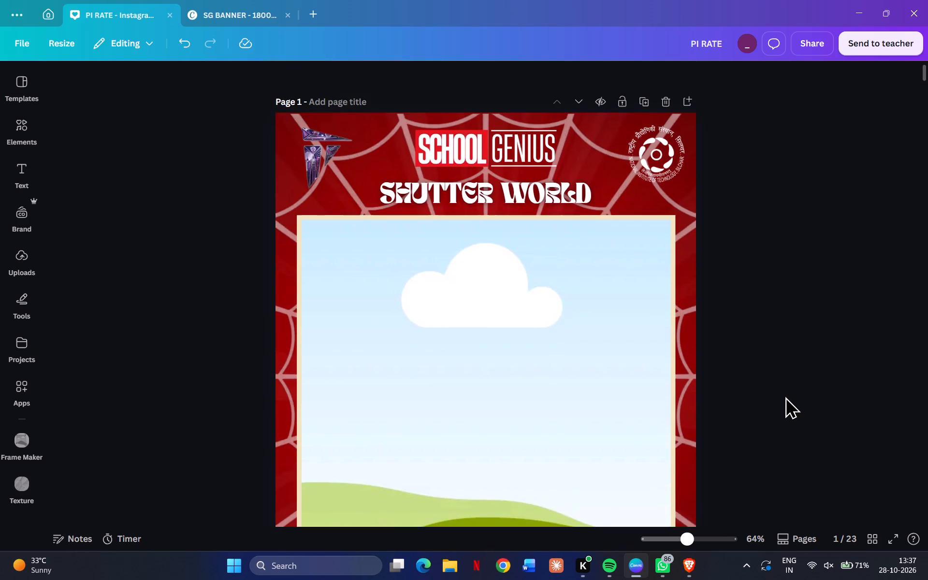
{"action": "scroll", "coordinate": [785, 396], "scroll_direction": "down", "scroll_amount": 13}
{"action": "scroll", "coordinate": [785, 396], "scroll_direction": "up", "scroll_amount": 3}
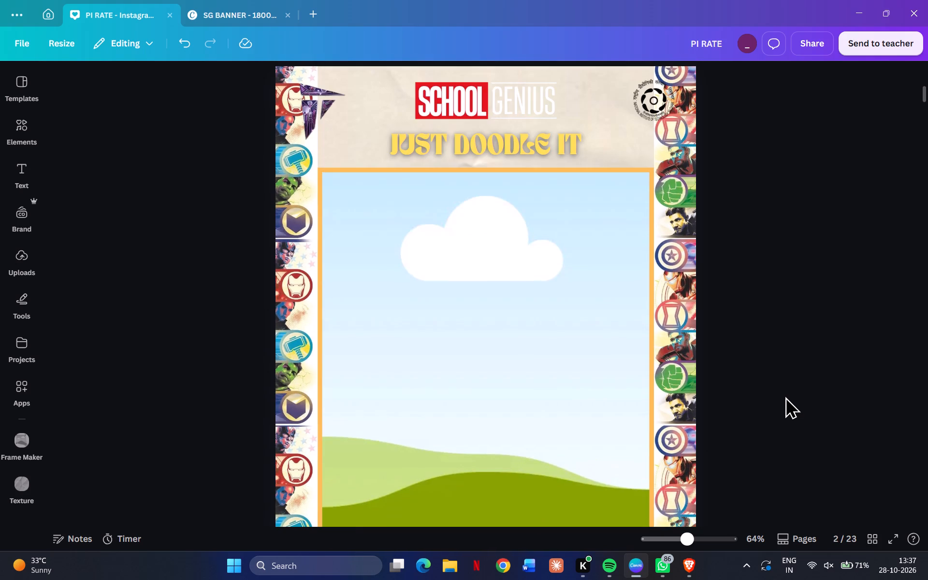
Shorten page 2's photo frame from its bottom edge to about 1,005 px high, aligning it with the top of the bottom comic border.
{"action": "scroll", "coordinate": [785, 396], "scroll_direction": "down", "scroll_amount": 2}
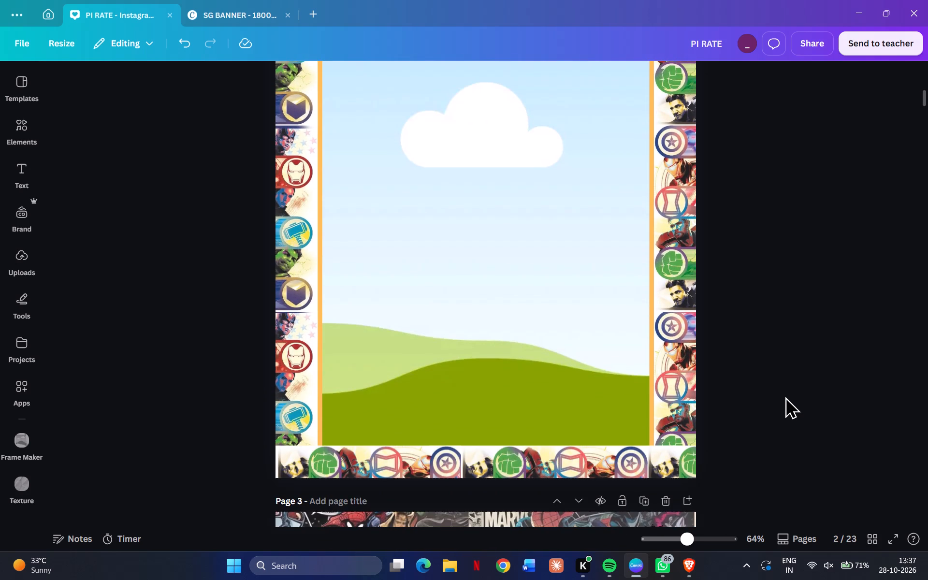
{"action": "left_click", "coordinate": [546, 376]}
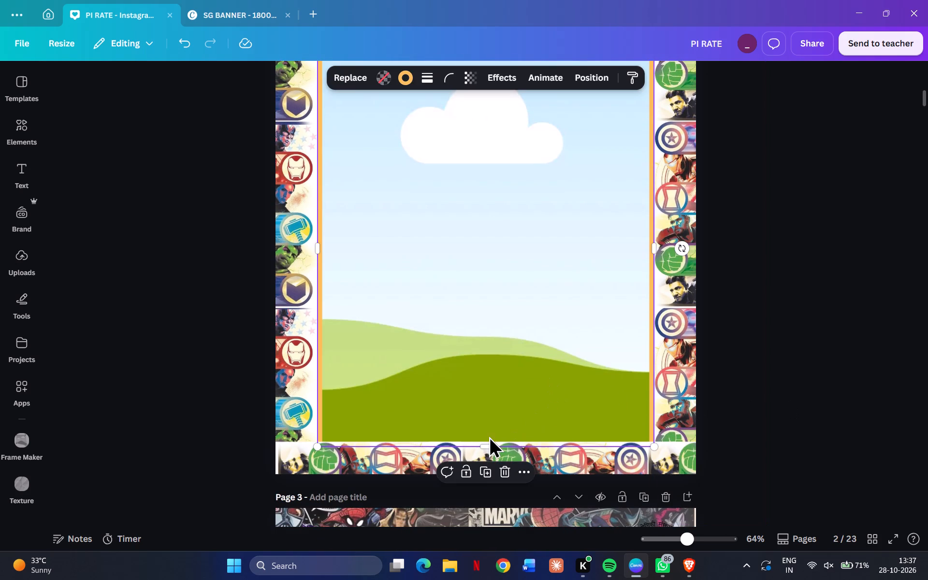
{"action": "left_click_drag", "start_coordinate": [485, 447], "coordinate": [489, 446]}
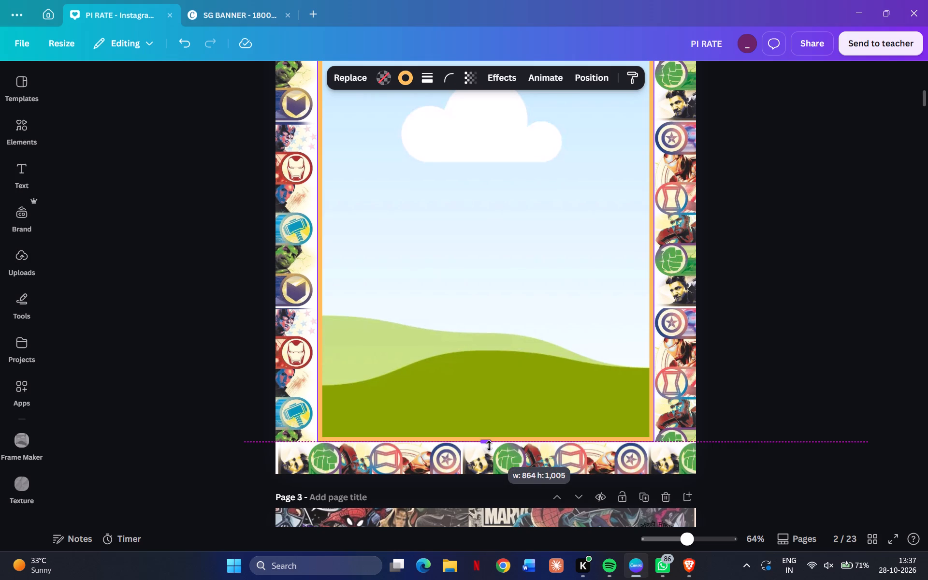
{"action": "left_click_drag", "start_coordinate": [489, 446], "coordinate": [492, 445]}
{"action": "left_click", "coordinate": [764, 404]}
Review the frames, titles and logos on the SHUTTER WORLD page and both JUST DOODLE IT pages for consistency.
{"action": "scroll", "coordinate": [764, 404], "scroll_direction": "up", "scroll_amount": 4}
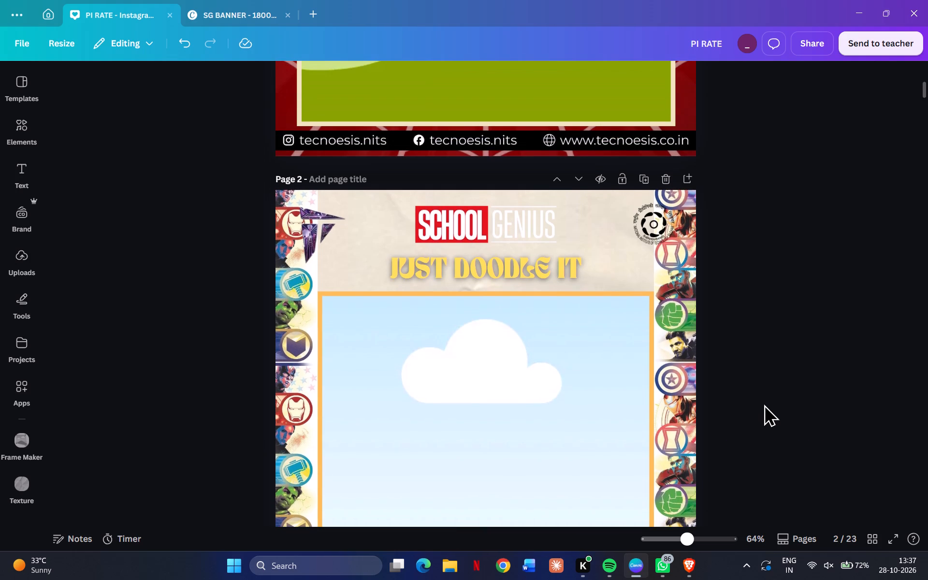
{"action": "scroll", "coordinate": [764, 404], "scroll_direction": "up", "scroll_amount": 8}
{"action": "scroll", "coordinate": [764, 404], "scroll_direction": "down", "scroll_amount": 5}
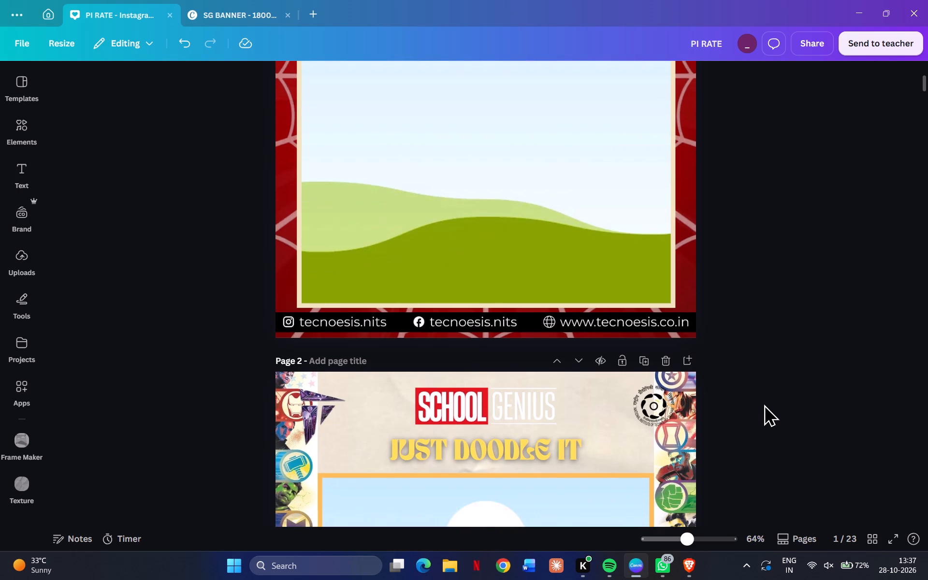
{"action": "scroll", "coordinate": [764, 404], "scroll_direction": "up", "scroll_amount": 7}
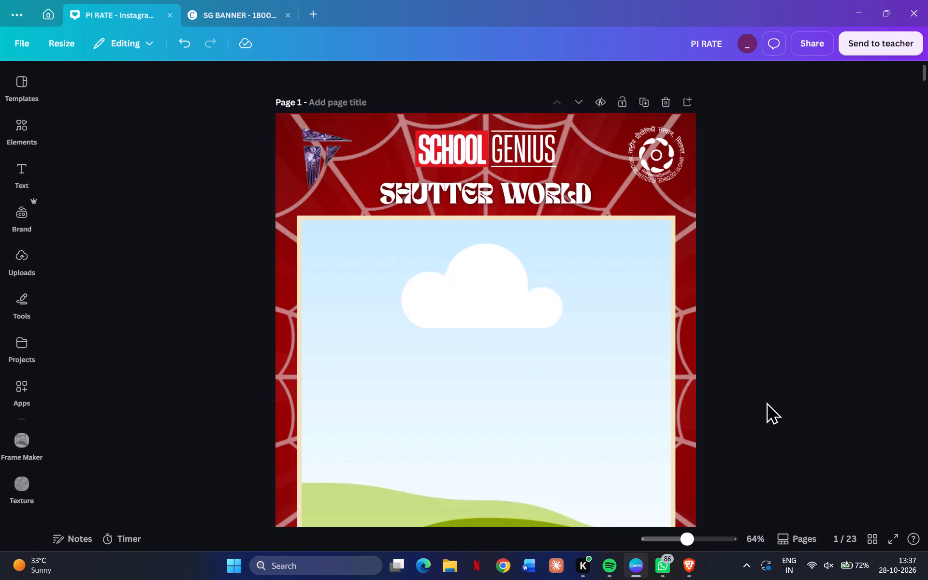
{"action": "scroll", "coordinate": [769, 401], "scroll_direction": "down", "scroll_amount": 18}
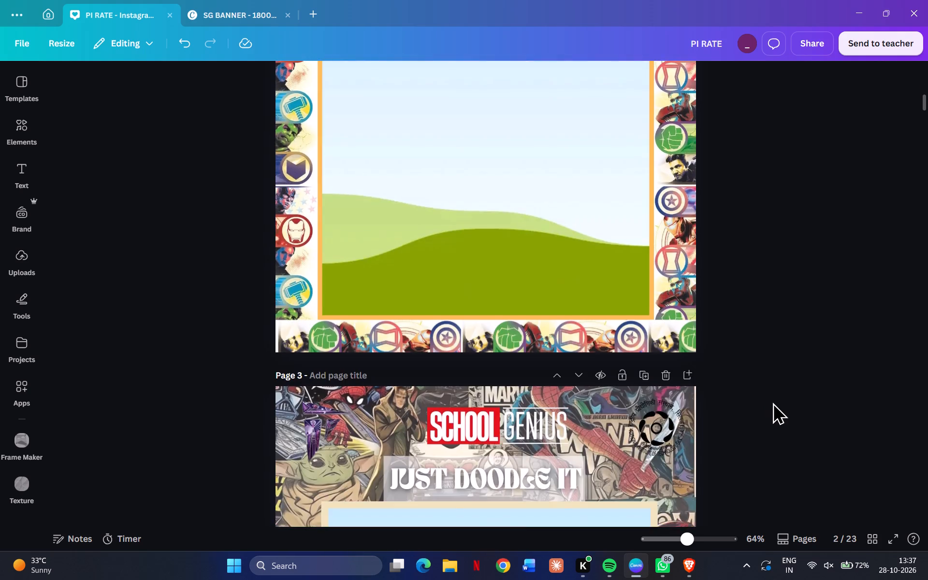
{"action": "scroll", "coordinate": [772, 402], "scroll_direction": "down", "scroll_amount": 3}
{"action": "scroll", "coordinate": [772, 402], "scroll_direction": "up", "scroll_amount": 13}
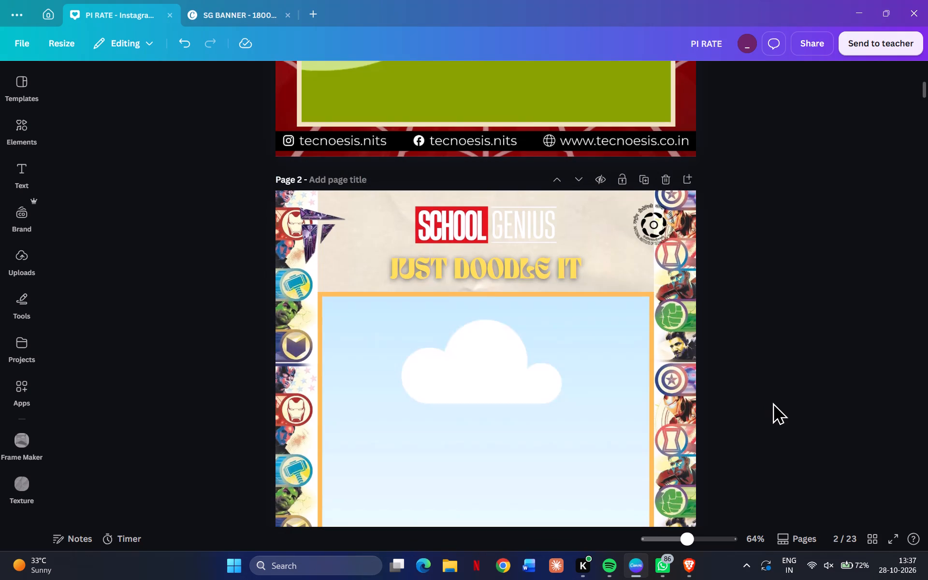
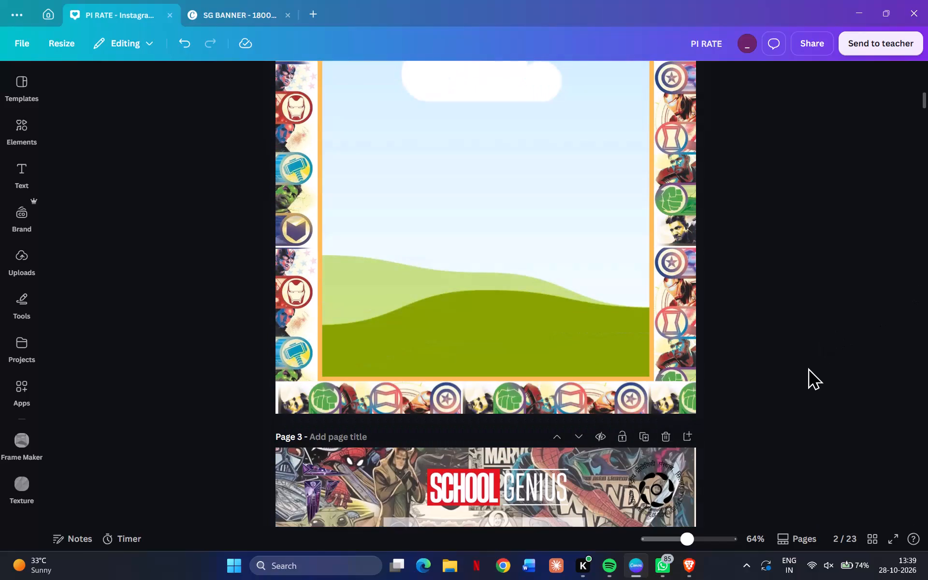
Inspect page 2's logos, title, photo frame and comic borders, comparing them with the neighbouring pages.
{"action": "scroll", "coordinate": [807, 371], "scroll_direction": "up", "scroll_amount": 3}
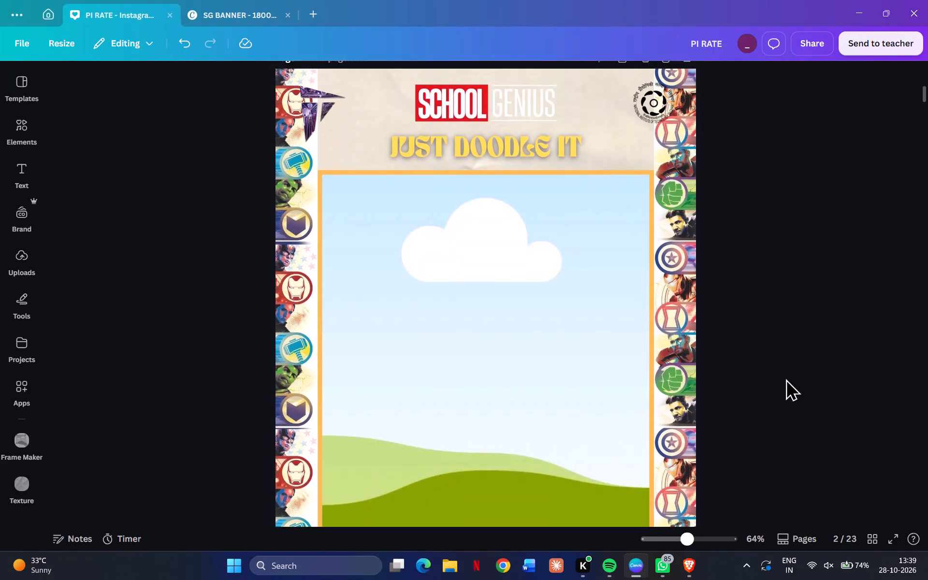
{"action": "scroll", "coordinate": [675, 364], "scroll_direction": "down", "scroll_amount": 1}
{"action": "scroll", "coordinate": [667, 367], "scroll_direction": "up", "scroll_amount": 1}
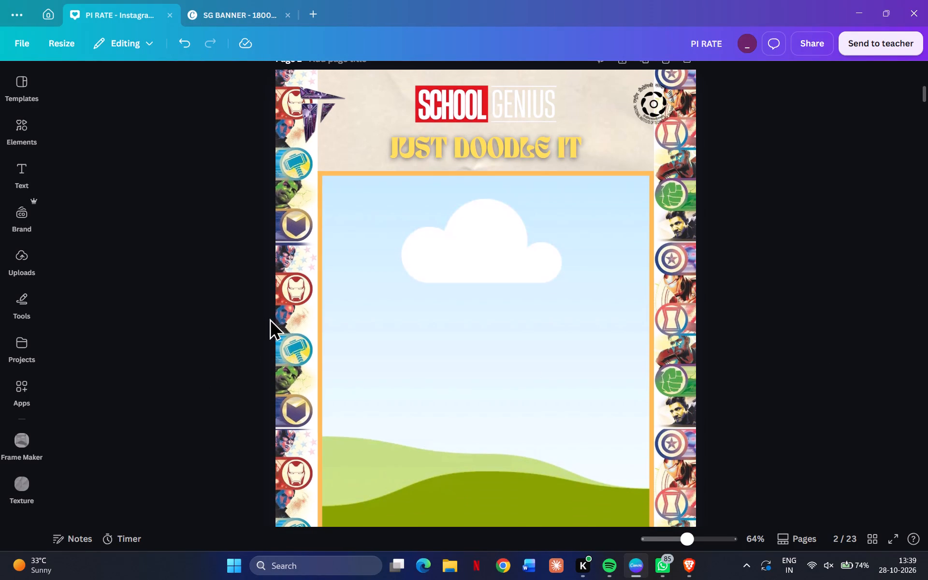
{"action": "scroll", "coordinate": [663, 406], "scroll_direction": "down", "scroll_amount": 2}
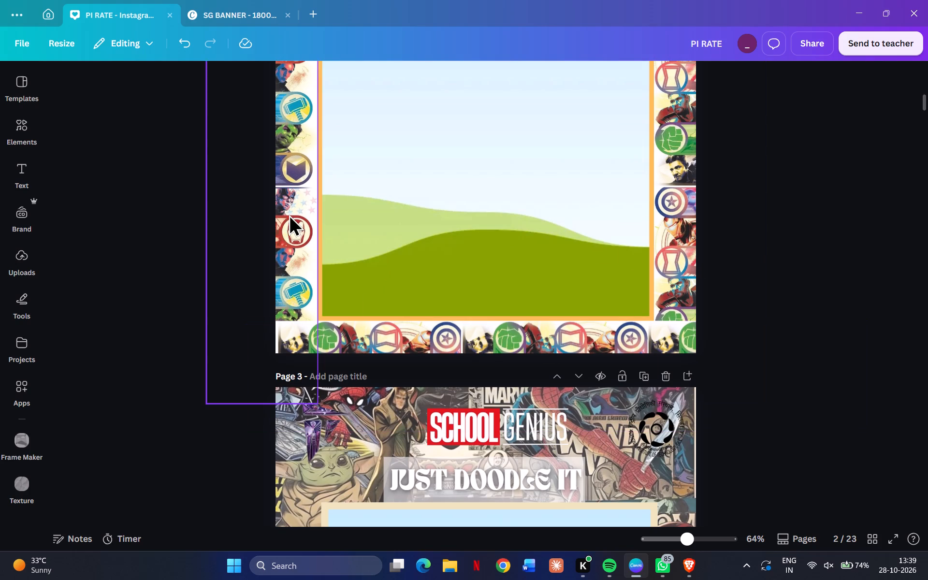
{"action": "scroll", "coordinate": [667, 306], "scroll_direction": "up", "scroll_amount": 4}
{"action": "scroll", "coordinate": [728, 324], "scroll_direction": "down", "scroll_amount": 2}
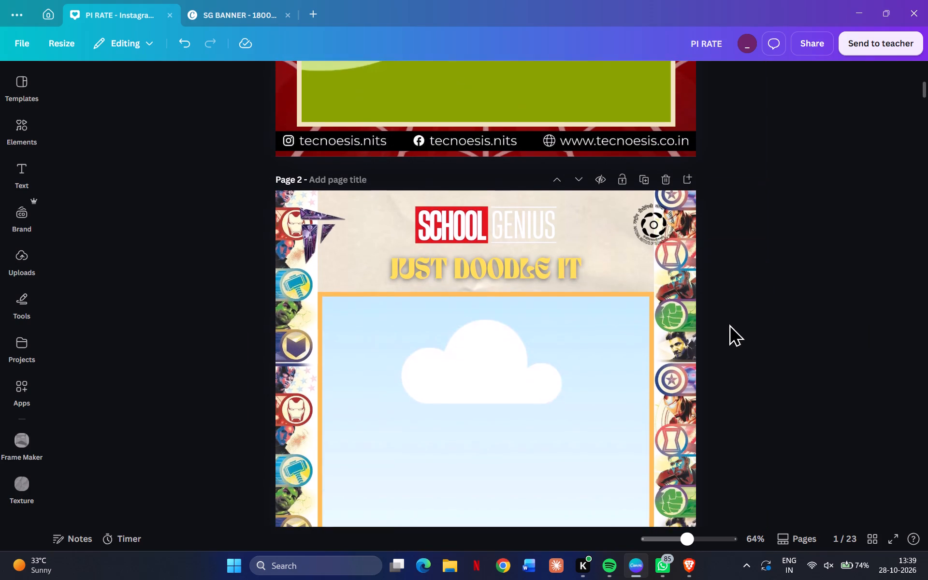
{"action": "scroll", "coordinate": [729, 324], "scroll_direction": "down", "scroll_amount": 2}
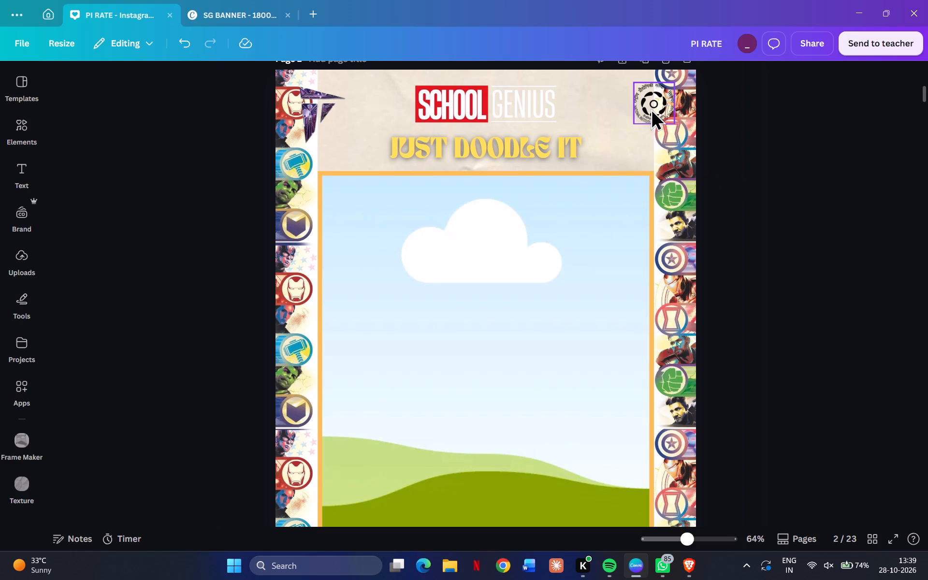
Shrink the purple T-shaped logo on page 2 to about 140 px wide, keeping its proportions.
{"action": "left_click", "coordinate": [311, 114]}
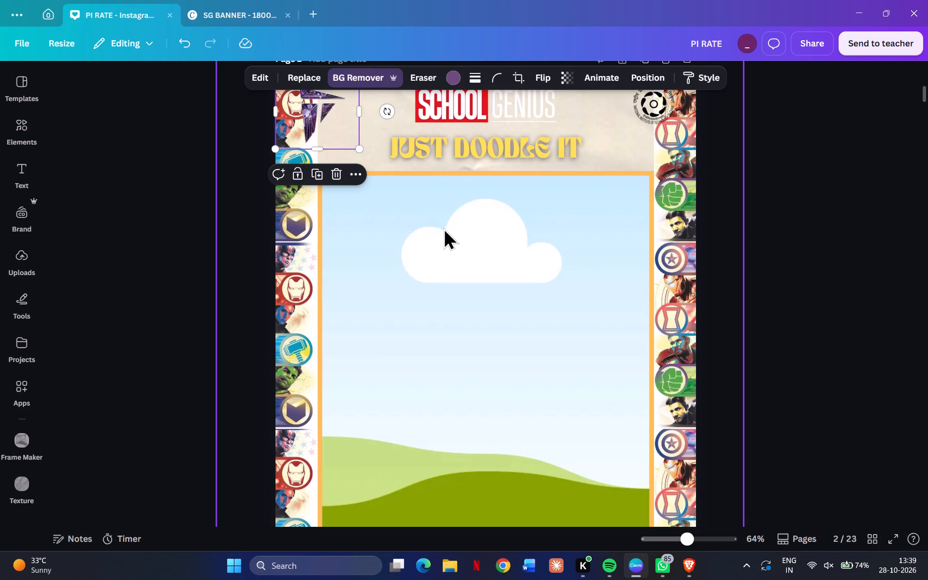
{"action": "scroll", "coordinate": [443, 228], "scroll_direction": "up", "scroll_amount": 1}
{"action": "left_click_drag", "start_coordinate": [277, 138], "coordinate": [281, 140]}
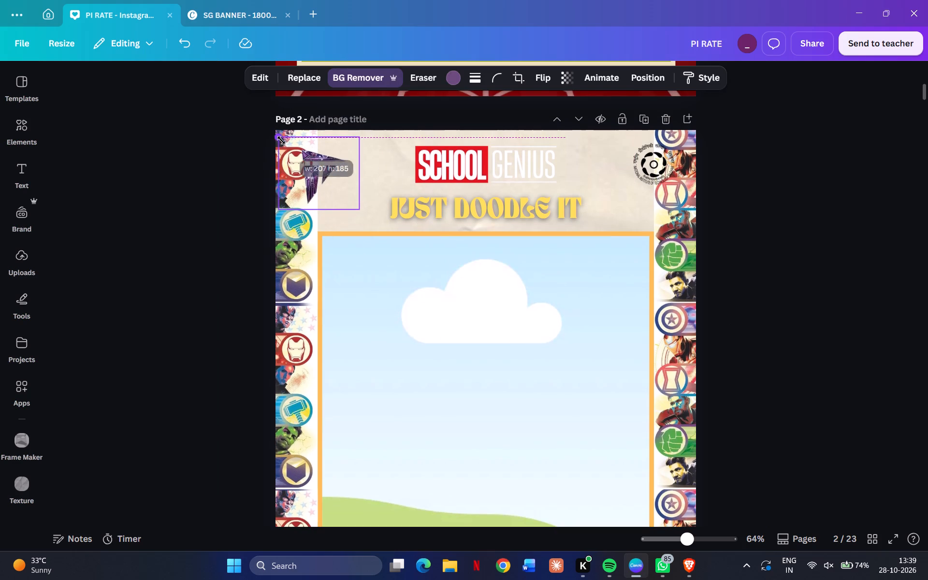
{"action": "left_click_drag", "start_coordinate": [281, 140], "coordinate": [287, 147]}
{"action": "left_click_drag", "start_coordinate": [284, 206], "coordinate": [287, 205]}
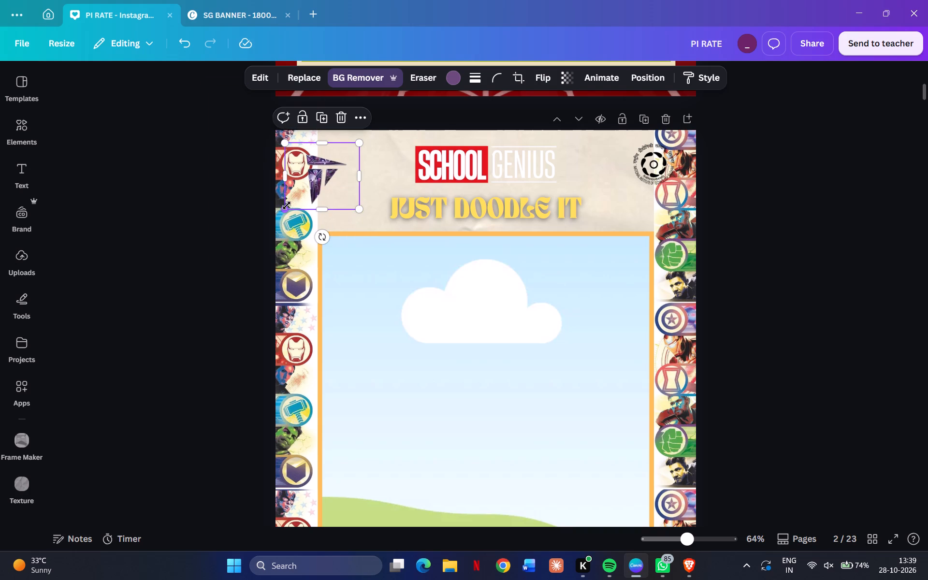
{"action": "left_click_drag", "start_coordinate": [287, 205], "coordinate": [310, 192]}
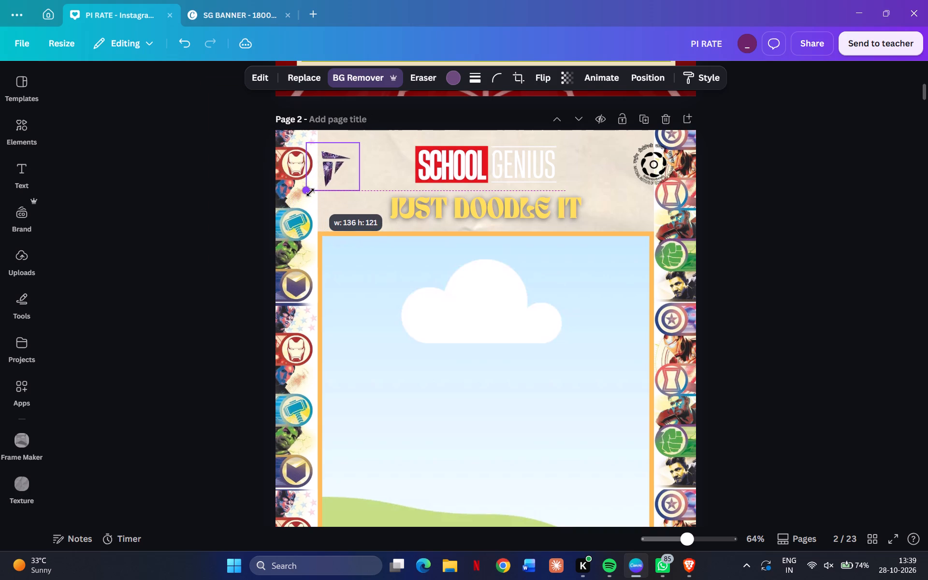
{"action": "left_click_drag", "start_coordinate": [310, 192], "coordinate": [314, 191]}
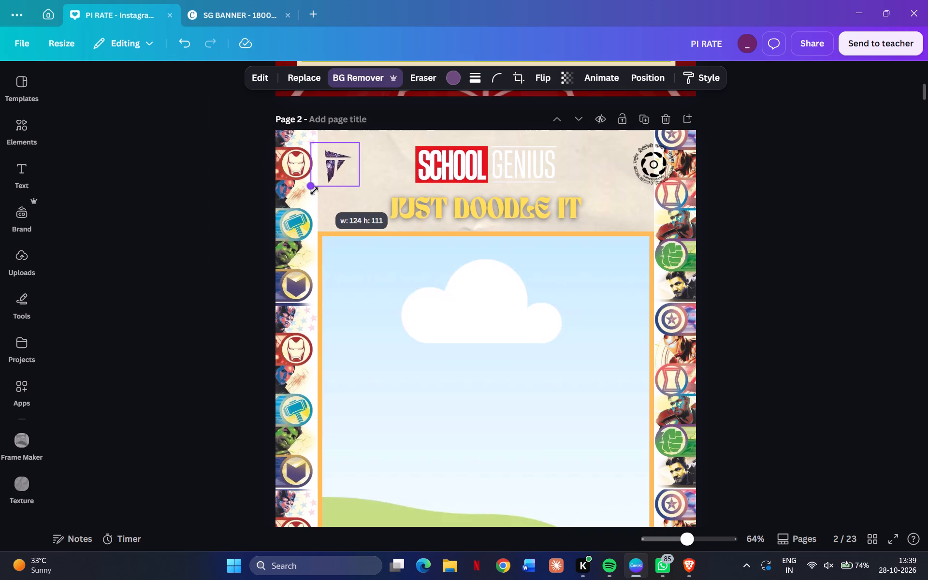
{"action": "left_click_drag", "start_coordinate": [314, 191], "coordinate": [306, 195]}
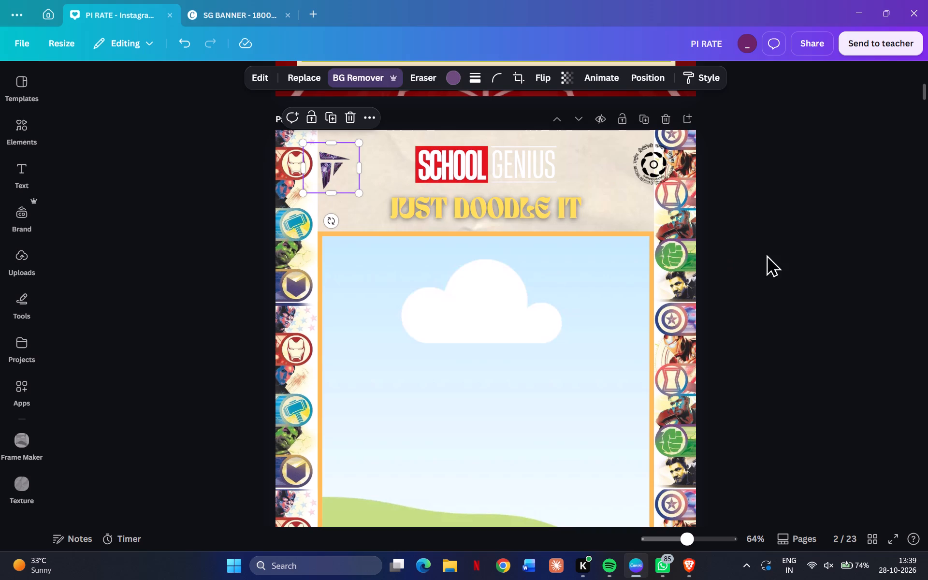
Shift page 2's purple T-shaped logo outward so it overlaps the inner edge of the left comic border.
{"action": "left_click", "coordinate": [766, 254]}
{"action": "left_click_drag", "start_coordinate": [334, 168], "coordinate": [321, 164]}
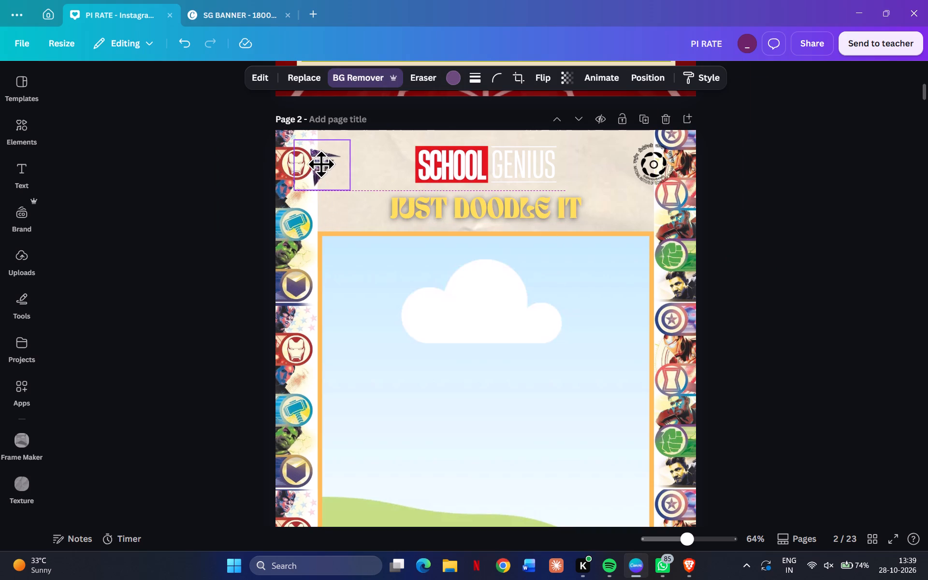
{"action": "left_click_drag", "start_coordinate": [321, 164], "coordinate": [319, 164]}
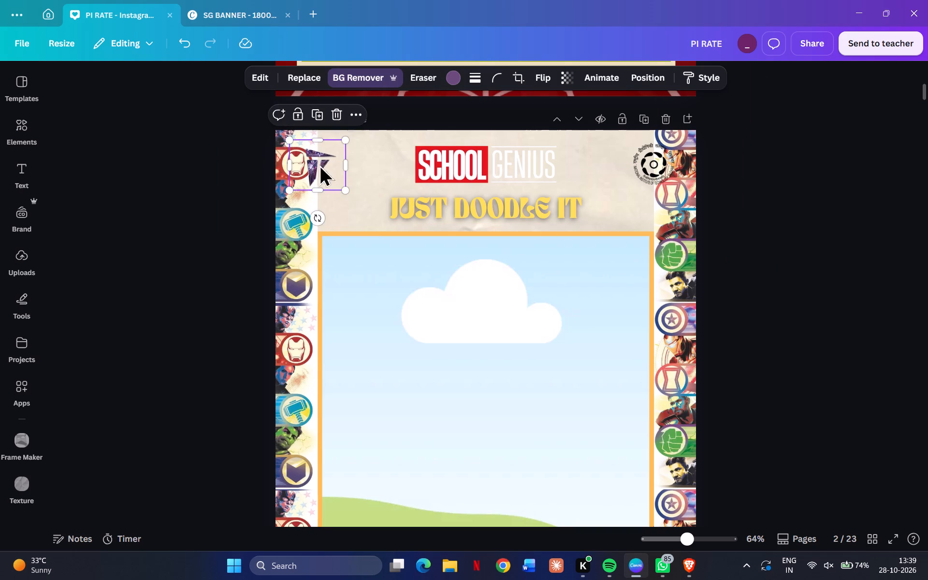
{"action": "left_click", "coordinate": [812, 241]}
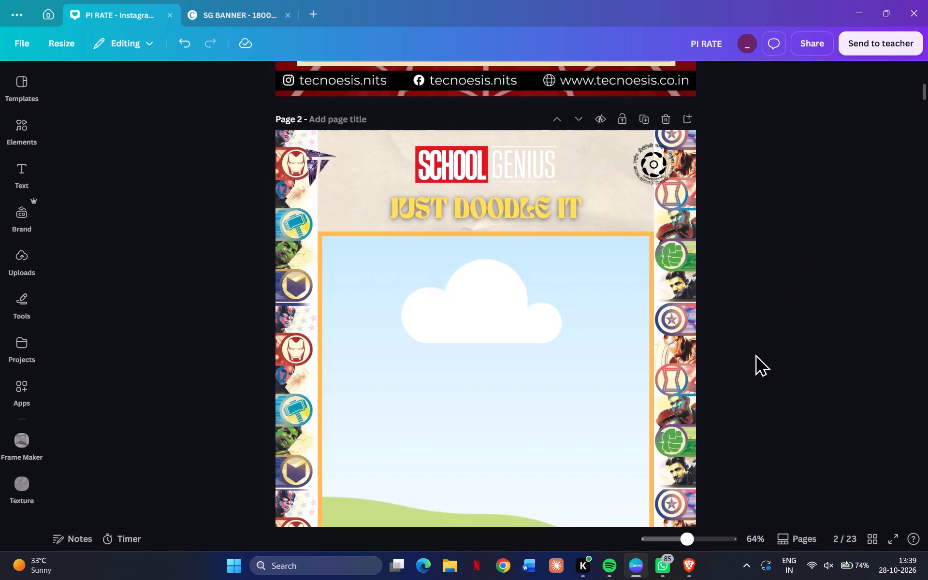
Enlarge page 2's purple T-shaped logo slightly and centre it vertically in line with the SCHOOL GENIUS logo and round emblem.
{"action": "scroll", "coordinate": [755, 354], "scroll_direction": "up", "scroll_amount": 10}
{"action": "scroll", "coordinate": [755, 354], "scroll_direction": "down", "scroll_amount": 2}
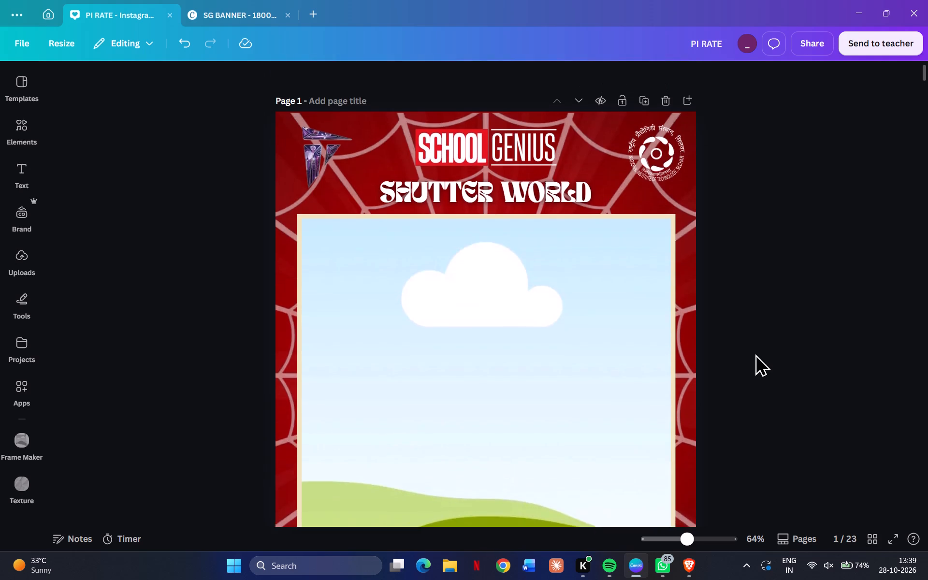
{"action": "scroll", "coordinate": [755, 354], "scroll_direction": "down", "scroll_amount": 10}
{"action": "scroll", "coordinate": [755, 354], "scroll_direction": "up", "scroll_amount": 5}
{"action": "left_click", "coordinate": [310, 295]}
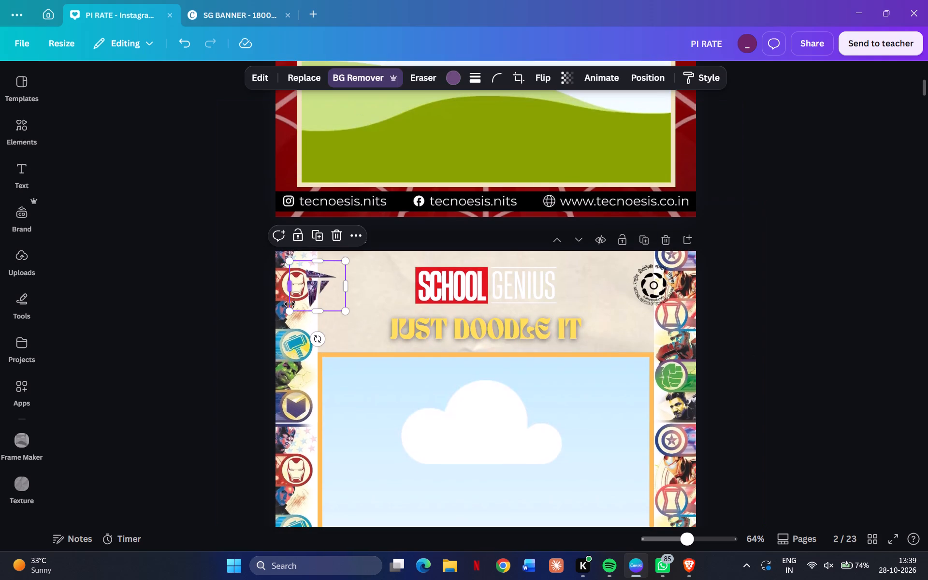
{"action": "left_click_drag", "start_coordinate": [289, 309], "coordinate": [286, 323]}
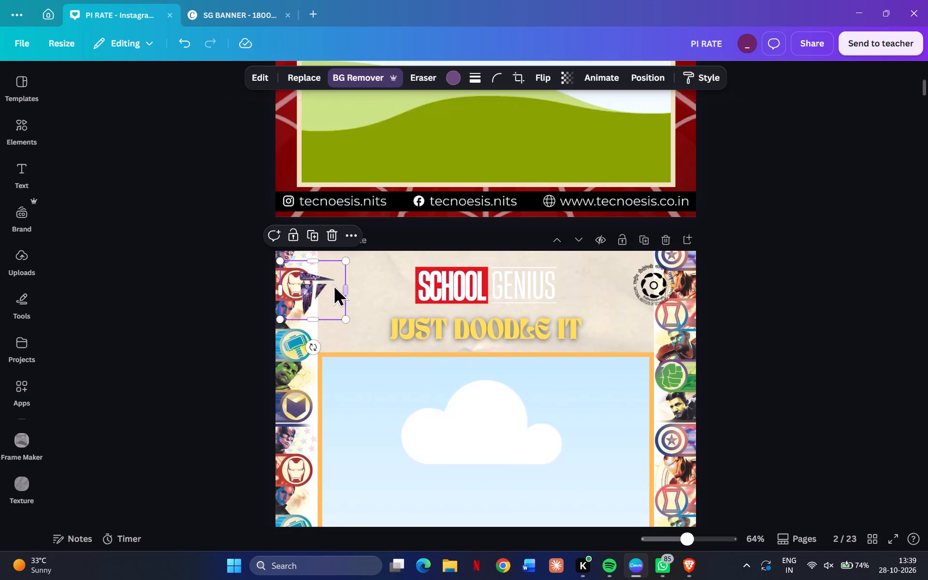
{"action": "left_click_drag", "start_coordinate": [319, 290], "coordinate": [317, 284]}
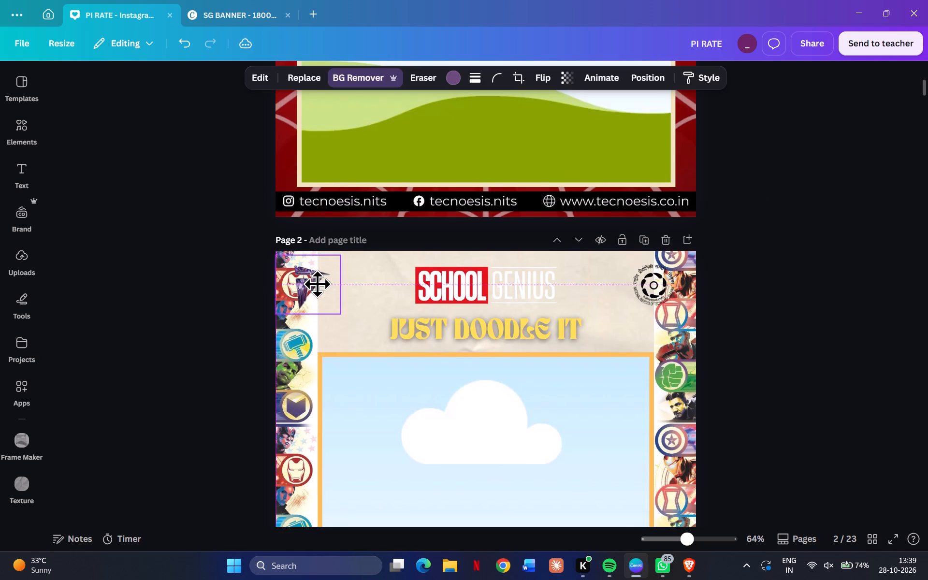
{"action": "left_click_drag", "start_coordinate": [317, 284], "coordinate": [317, 283]}
{"action": "left_click_drag", "start_coordinate": [317, 283], "coordinate": [320, 285]}
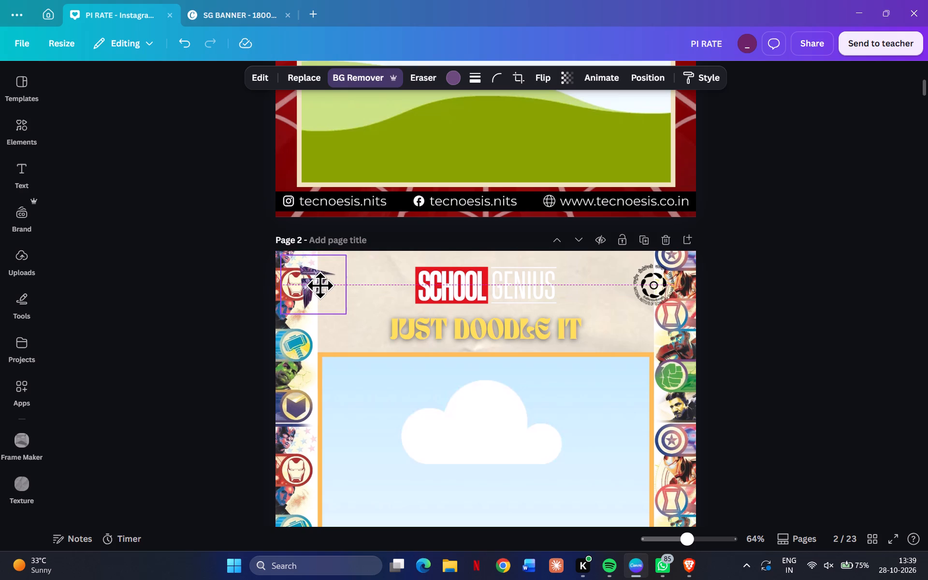
{"action": "left_click_drag", "start_coordinate": [320, 285], "coordinate": [320, 285]}
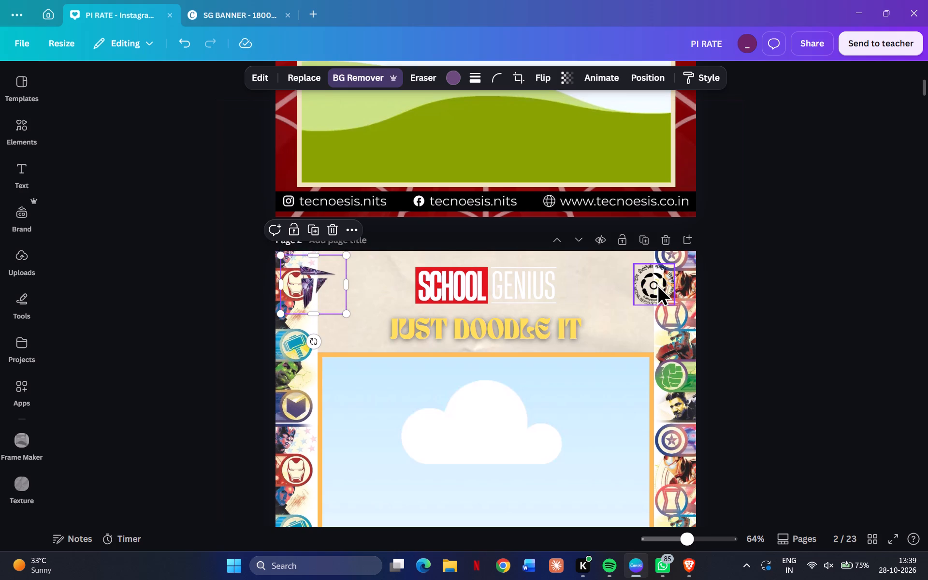
{"action": "left_click", "coordinate": [657, 282]}
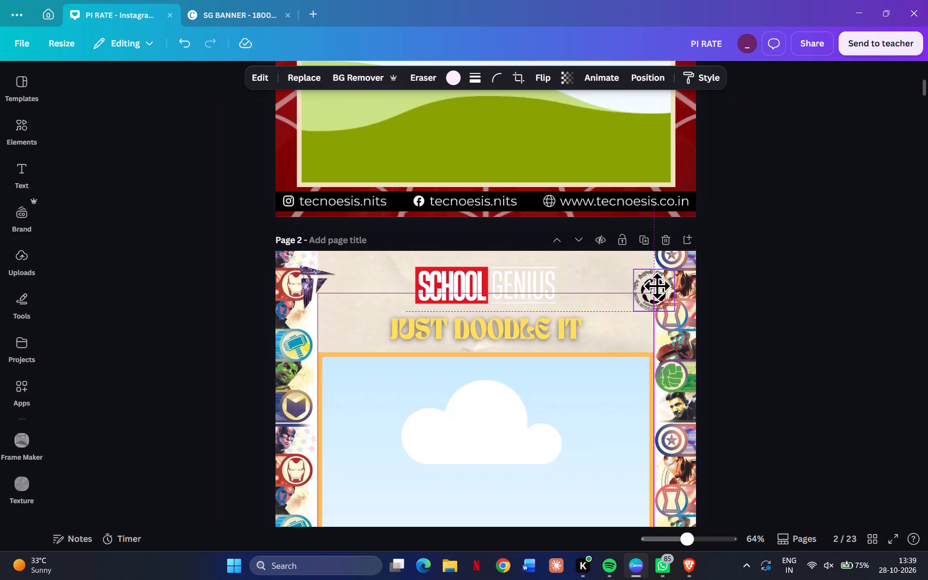
{"action": "left_click", "coordinate": [899, 318]}
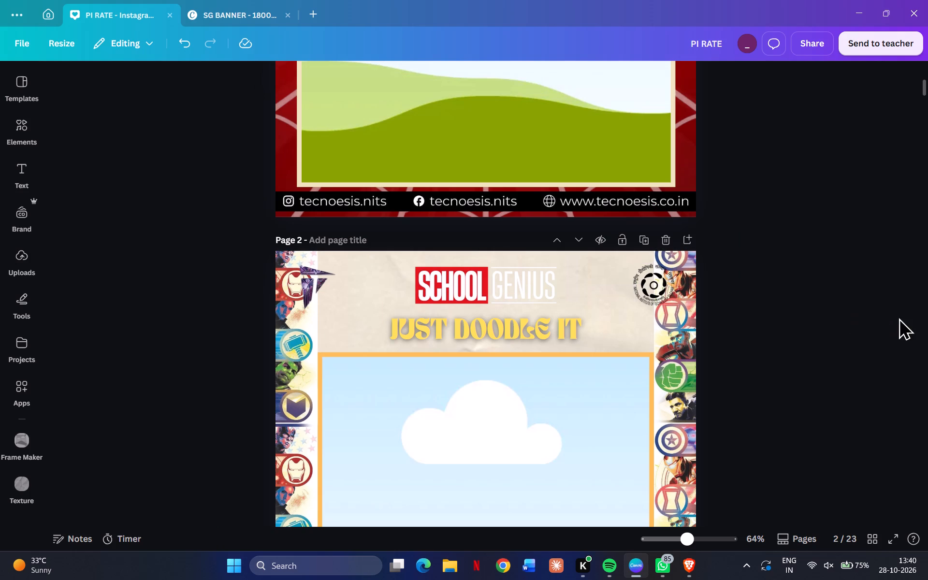
Review page 2's header logos, title, frame and comic borders from top to bottom and against the adjacent pages.
{"action": "scroll", "coordinate": [783, 414], "scroll_direction": "down", "scroll_amount": 4}
{"action": "scroll", "coordinate": [782, 414], "scroll_direction": "up", "scroll_amount": 2}
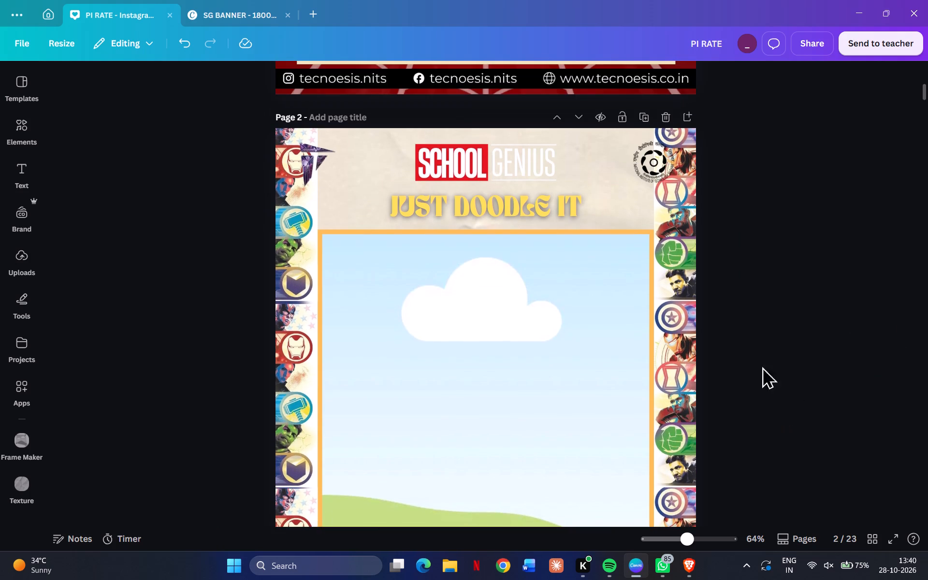
{"action": "scroll", "coordinate": [734, 281], "scroll_direction": "down", "scroll_amount": 2}
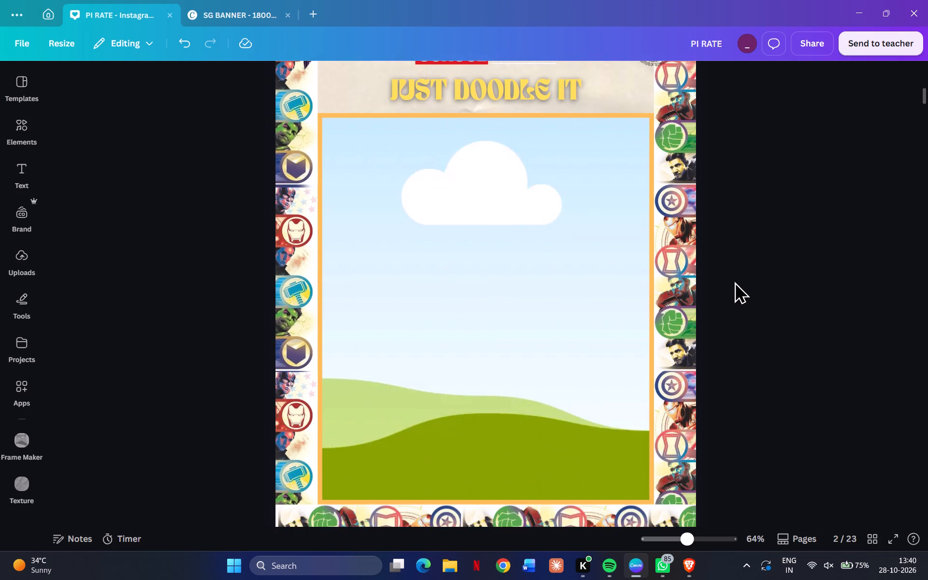
{"action": "scroll", "coordinate": [734, 281], "scroll_direction": "up", "scroll_amount": 2}
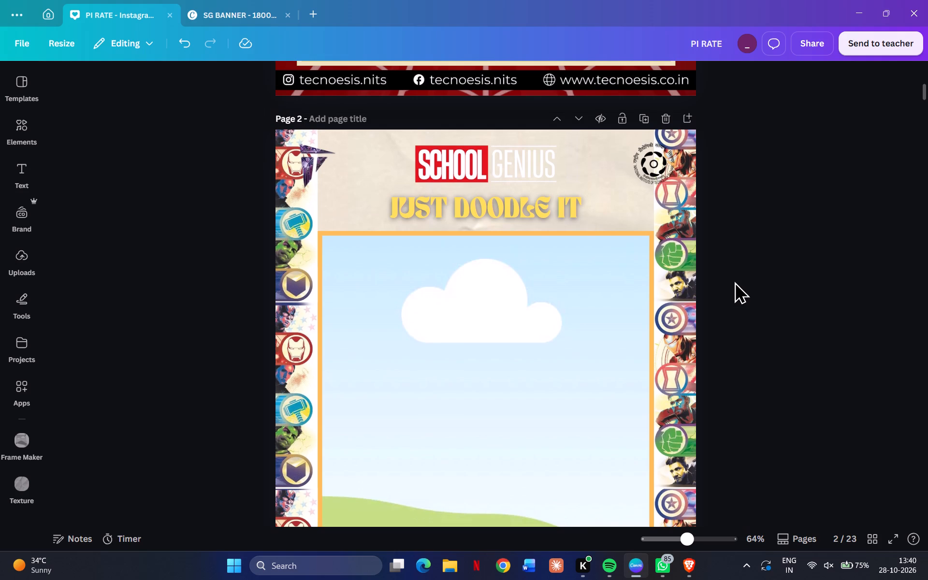
{"action": "scroll", "coordinate": [734, 281], "scroll_direction": "down", "scroll_amount": 1}
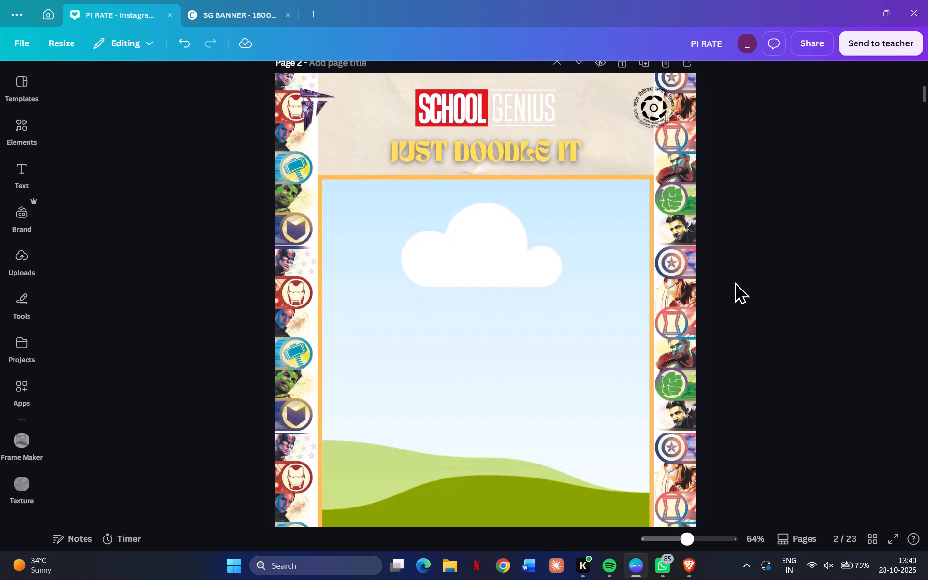
{"action": "scroll", "coordinate": [734, 281], "scroll_direction": "down", "scroll_amount": 2}
{"action": "scroll", "coordinate": [734, 281], "scroll_direction": "up", "scroll_amount": 2}
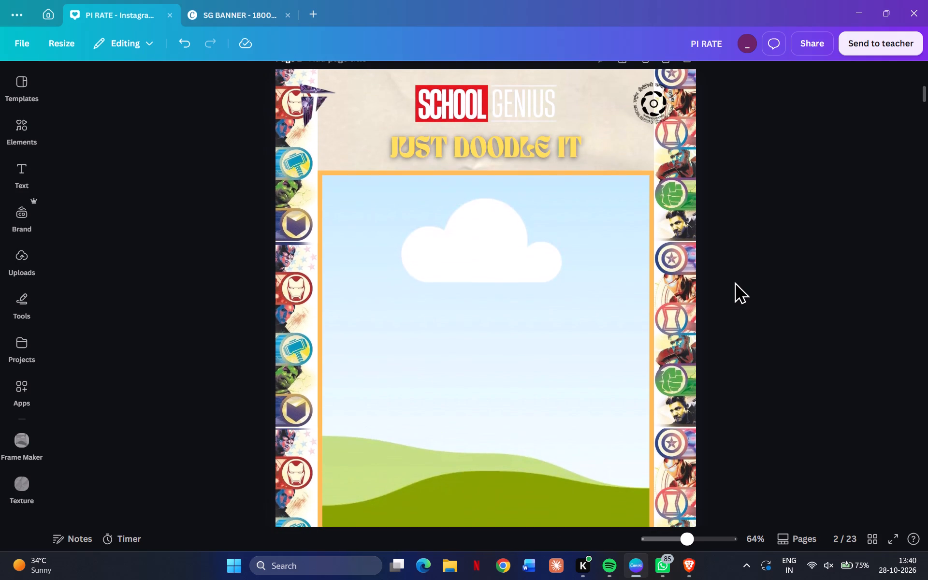
{"action": "scroll", "coordinate": [739, 279], "scroll_direction": "down", "scroll_amount": 1}
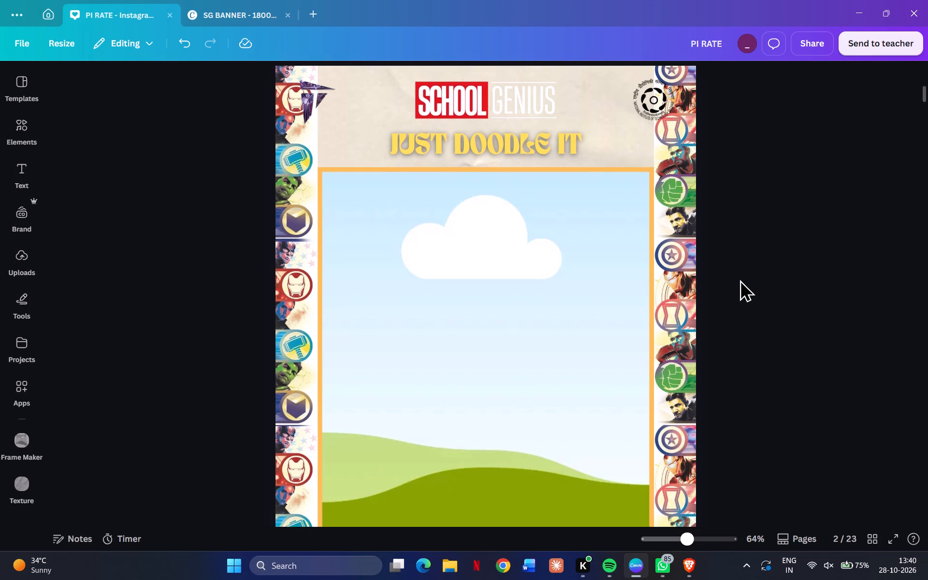
{"action": "scroll", "coordinate": [739, 279], "scroll_direction": "down", "scroll_amount": 4}
{"action": "scroll", "coordinate": [739, 279], "scroll_direction": "up", "scroll_amount": 4}
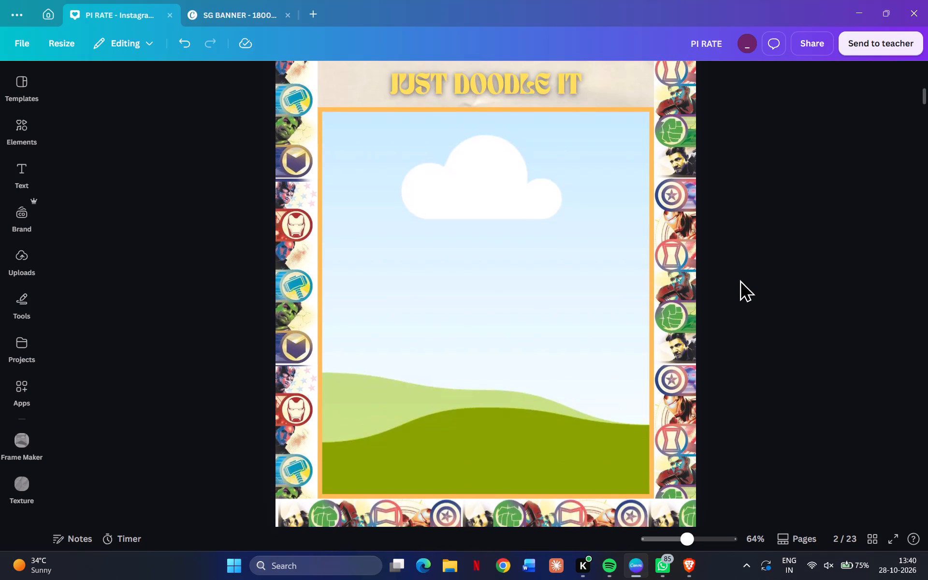
{"action": "scroll", "coordinate": [739, 279], "scroll_direction": "up", "scroll_amount": 16}
{"action": "scroll", "coordinate": [739, 279], "scroll_direction": "down", "scroll_amount": 7}
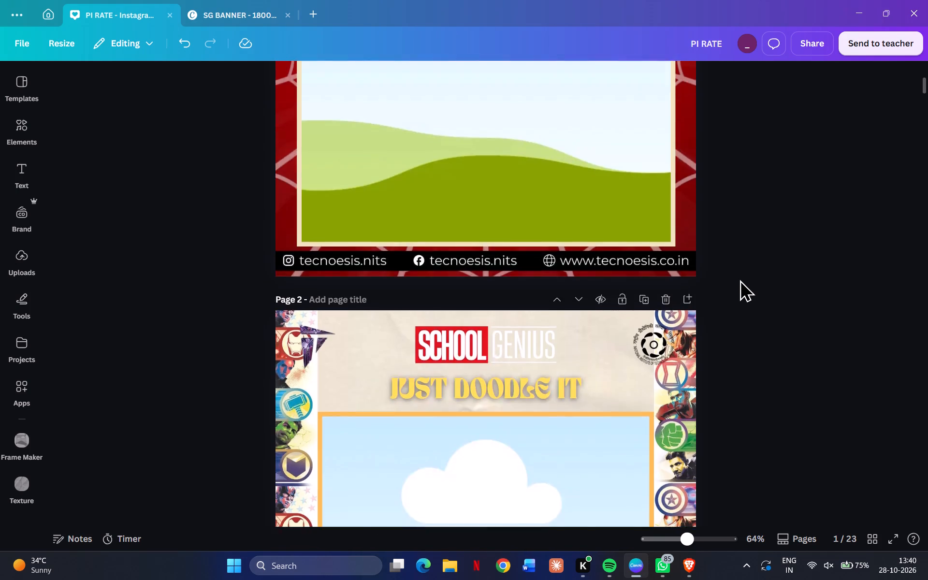
{"action": "scroll", "coordinate": [739, 279], "scroll_direction": "down", "scroll_amount": 15}
{"action": "scroll", "coordinate": [739, 279], "scroll_direction": "down", "scroll_amount": 7}
Delete the translucent white rectangle behind the JUST DOODLE IT title on page 3.
{"action": "scroll", "coordinate": [739, 279], "scroll_direction": "up", "scroll_amount": 5}
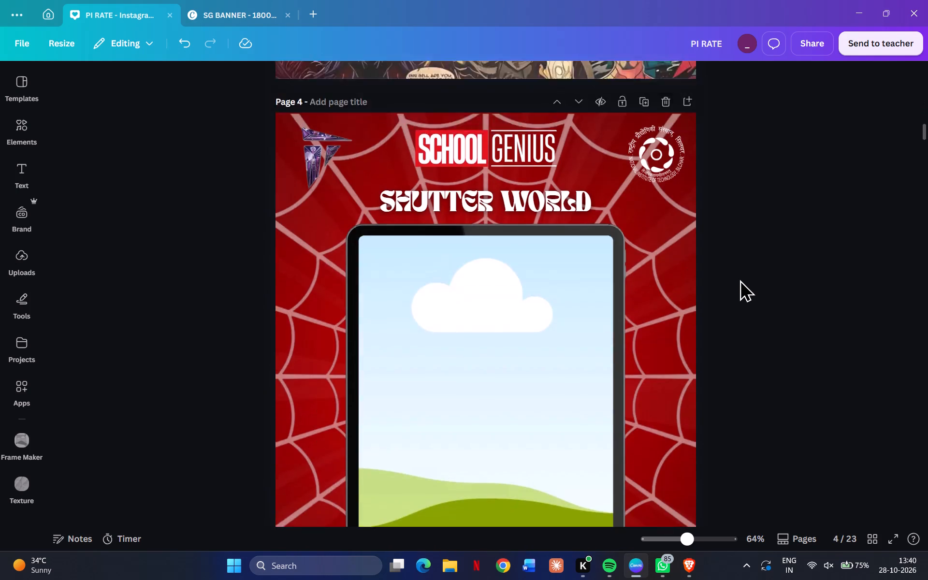
{"action": "scroll", "coordinate": [739, 279], "scroll_direction": "up", "scroll_amount": 5}
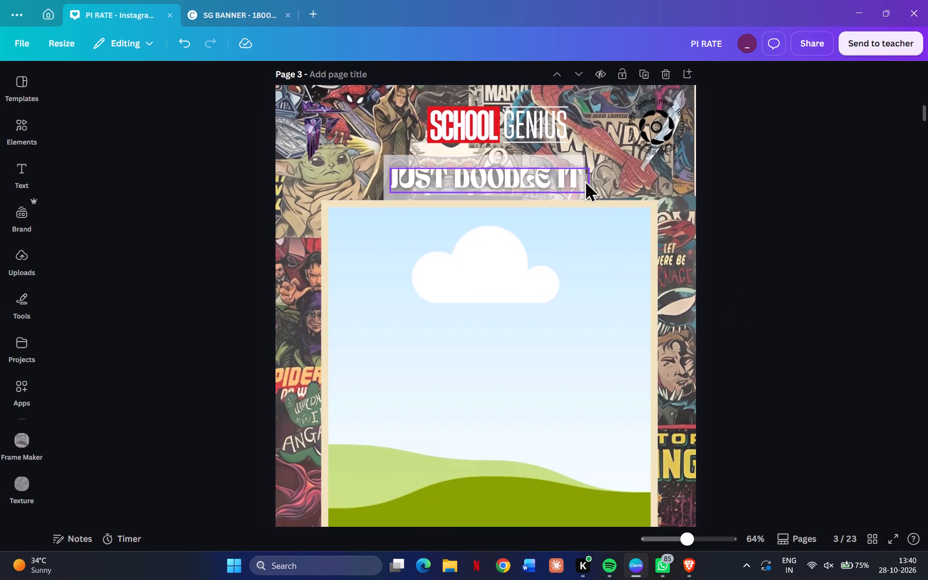
{"action": "left_click", "coordinate": [560, 162]}
{"action": "left_click", "coordinate": [562, 158]}
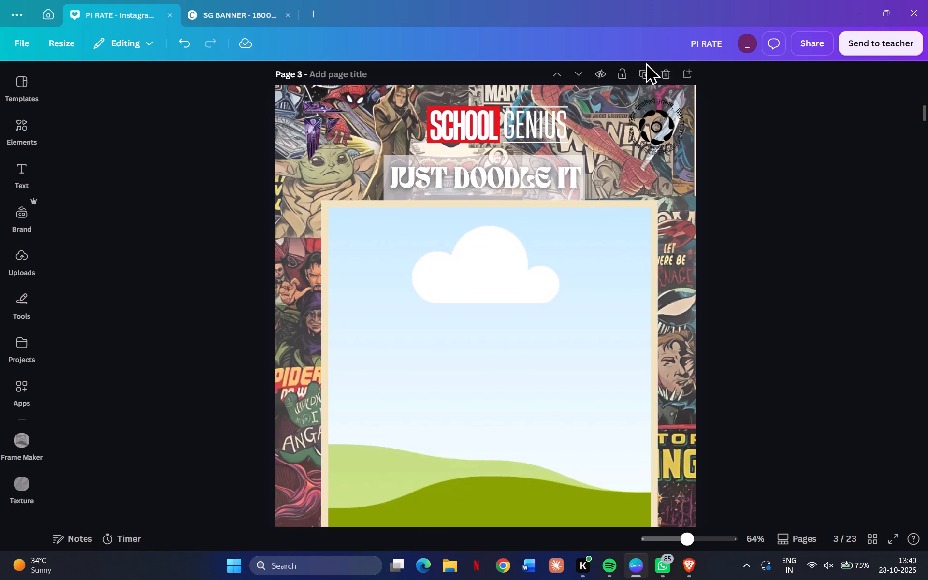
{"action": "left_click", "coordinate": [623, 147]}
{"action": "left_click", "coordinate": [650, 80]}
{"action": "scroll", "coordinate": [187, 344], "scroll_direction": "down", "scroll_amount": 4}
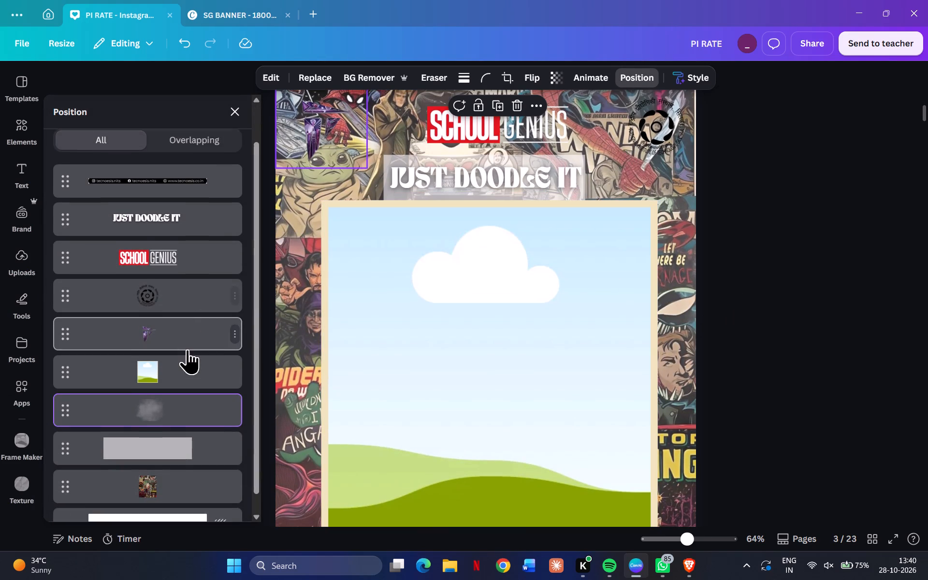
{"action": "scroll", "coordinate": [187, 349], "scroll_direction": "down", "scroll_amount": 7}
{"action": "left_click", "coordinate": [148, 416]}
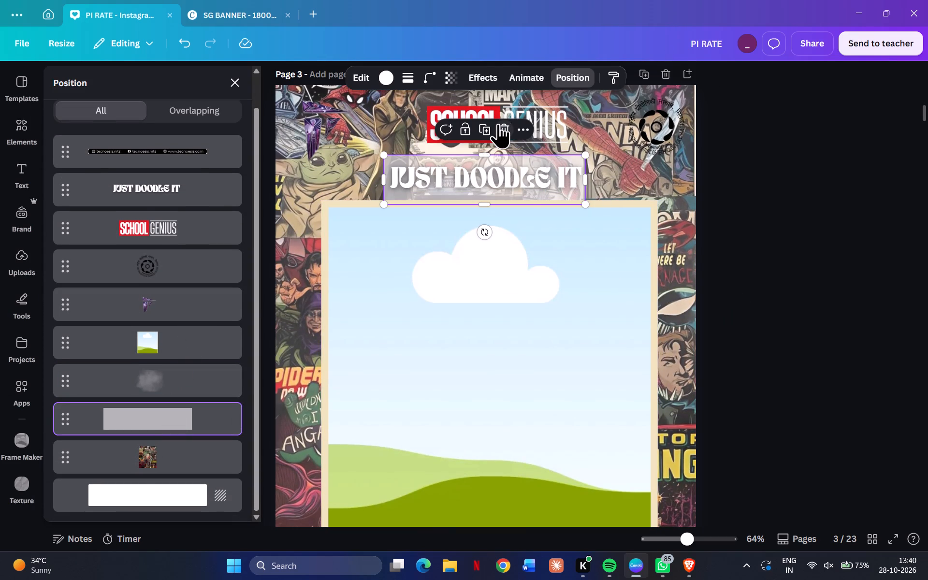
{"action": "left_click", "coordinate": [498, 123]}
{"action": "left_click", "coordinate": [892, 211]}
Duplicate page 3's black tecnoesis contact bar and move the copy onto the bottom comic border of page 2.
{"action": "scroll", "coordinate": [849, 340], "scroll_direction": "down", "scroll_amount": 2}
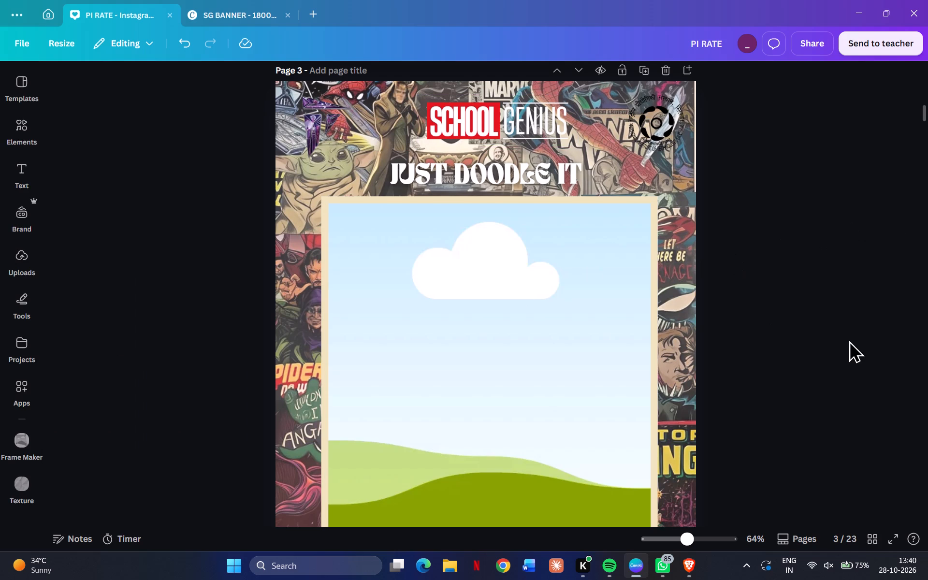
{"action": "left_click", "coordinate": [627, 455]}
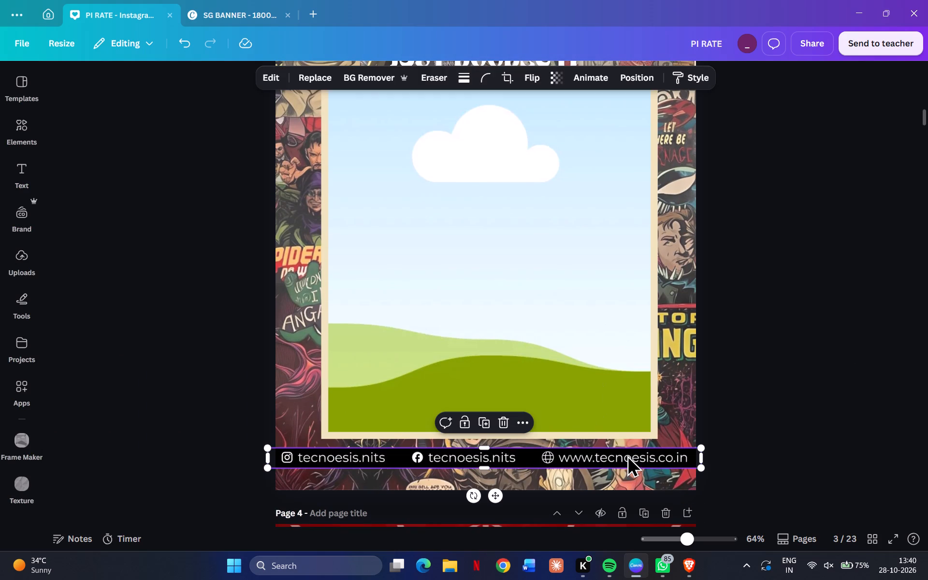
{"action": "left_click", "coordinate": [487, 423]}
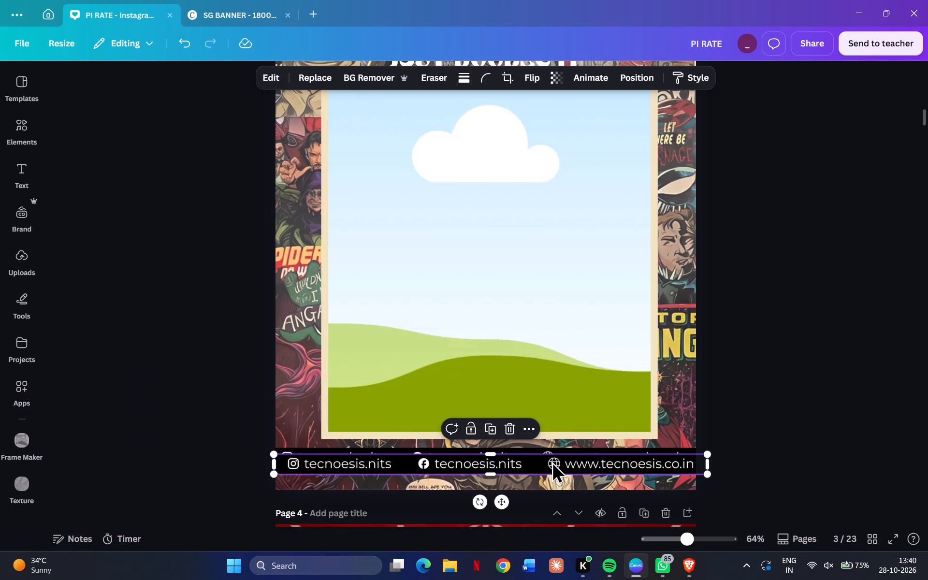
{"action": "left_click_drag", "start_coordinate": [551, 461], "coordinate": [609, 55]}
{"action": "scroll", "coordinate": [589, 58], "scroll_direction": "down", "scroll_amount": 1}
{"action": "scroll", "coordinate": [735, 271], "scroll_direction": "up", "scroll_amount": 6}
{"action": "left_click_drag", "start_coordinate": [609, 421], "coordinate": [552, 278]}
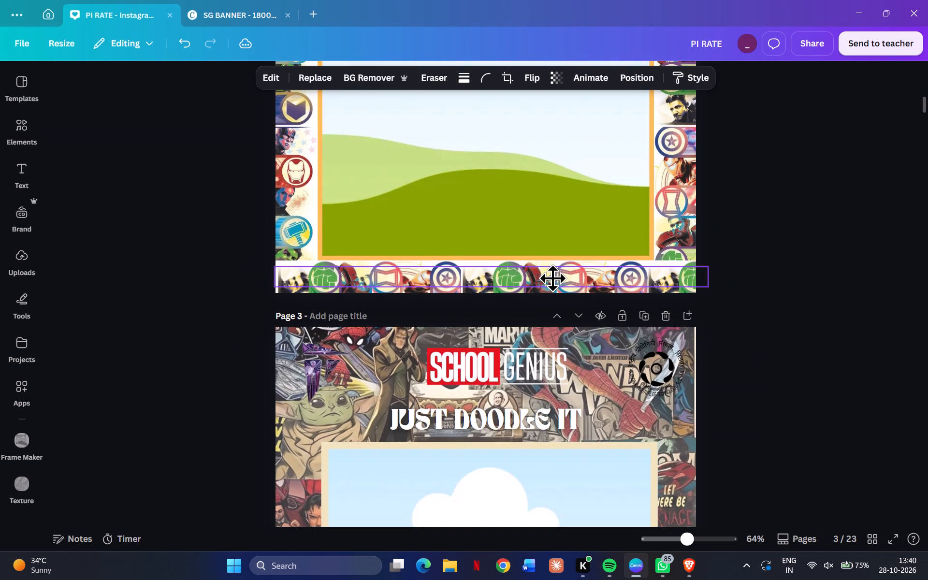
{"action": "left_click_drag", "start_coordinate": [552, 278], "coordinate": [551, 279]}
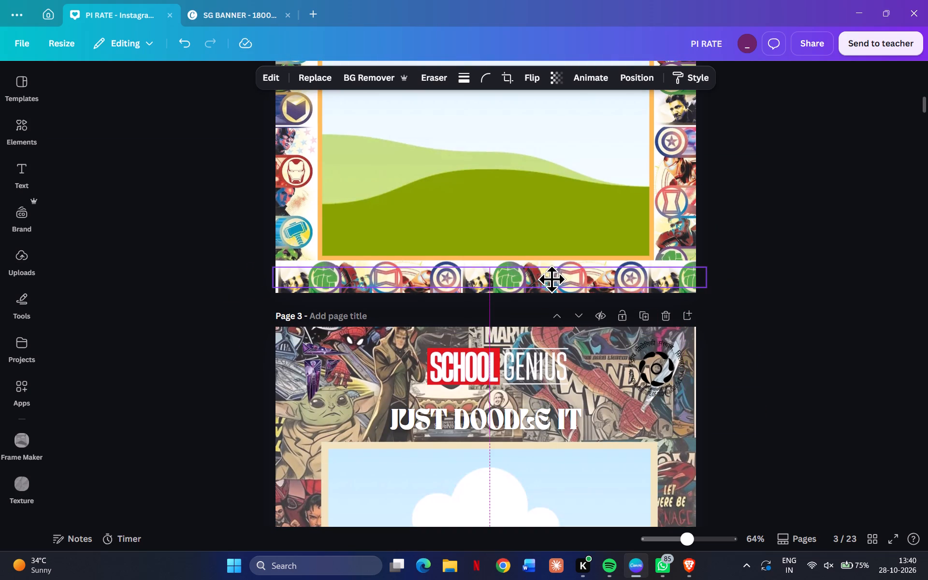
{"action": "left_click_drag", "start_coordinate": [551, 279], "coordinate": [553, 279]}
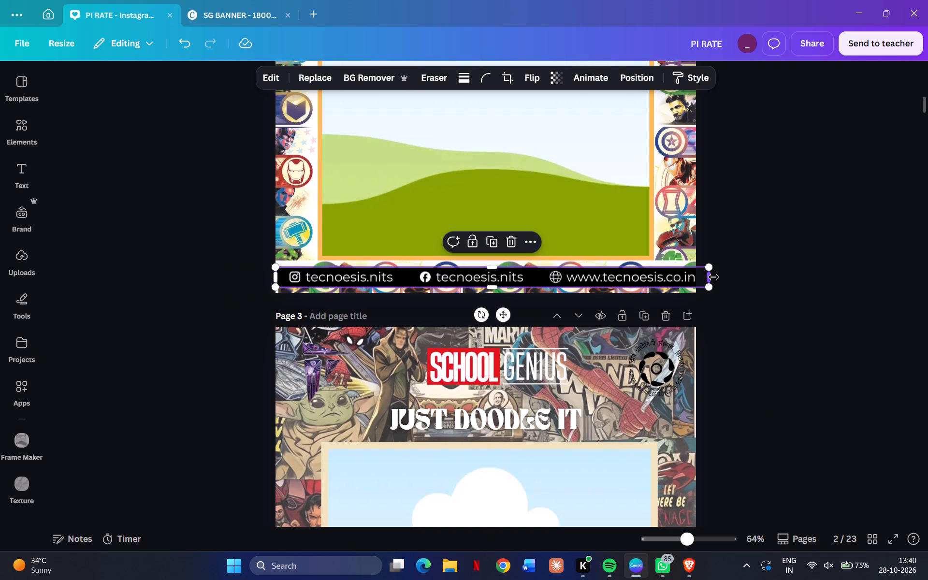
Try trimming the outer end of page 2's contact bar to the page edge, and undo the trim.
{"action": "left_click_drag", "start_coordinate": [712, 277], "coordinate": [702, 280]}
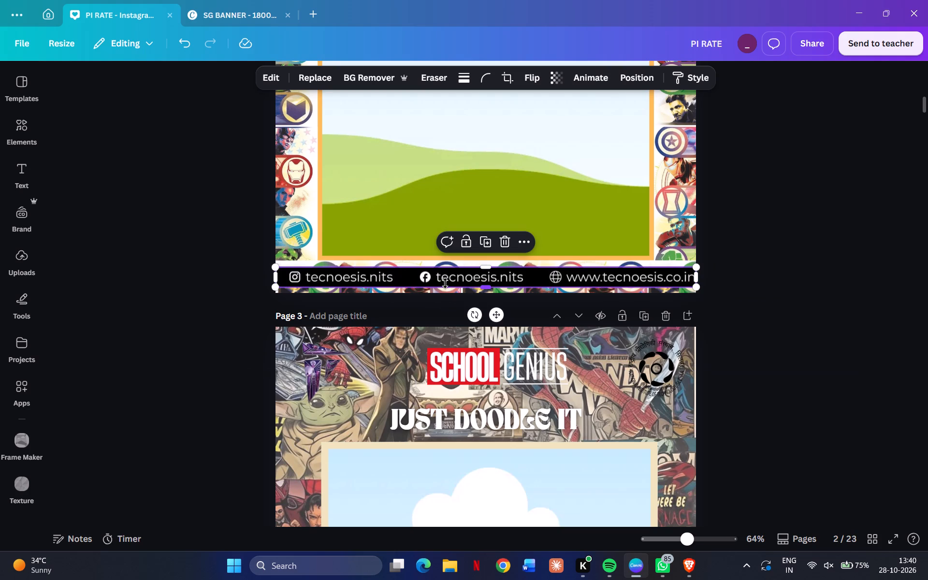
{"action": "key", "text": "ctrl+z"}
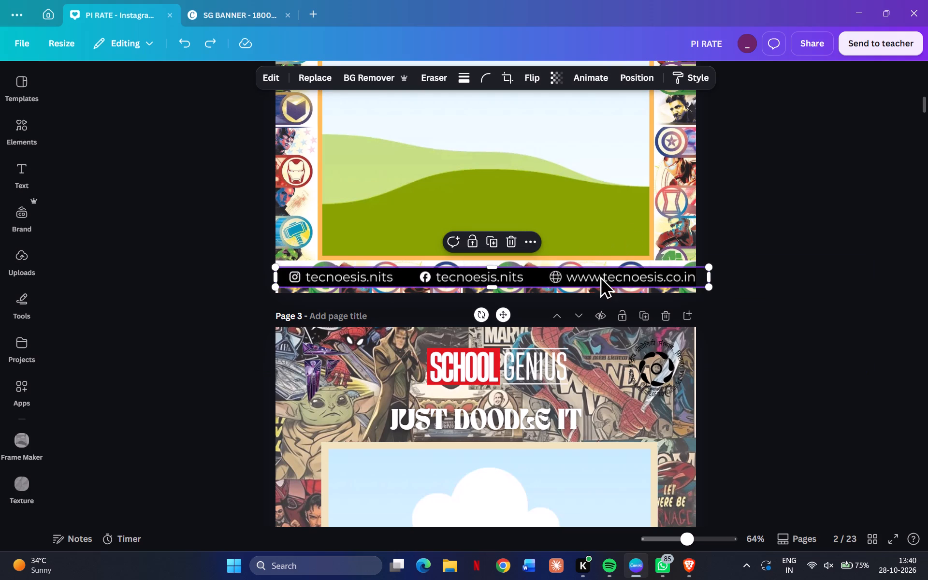
Centre the black contact bar horizontally on page 2, just below the orange-bordered frame.
{"action": "left_click_drag", "start_coordinate": [600, 276], "coordinate": [596, 274]}
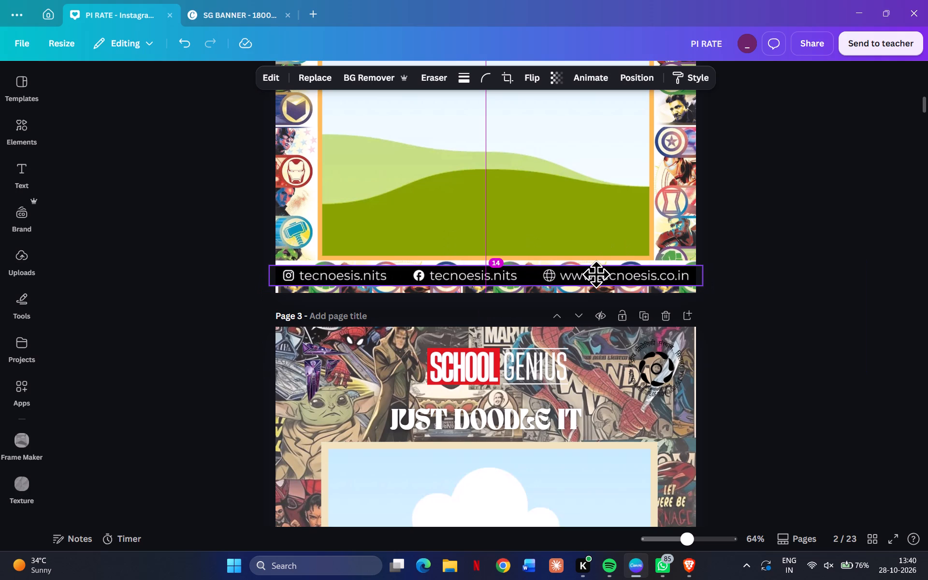
{"action": "left_click_drag", "start_coordinate": [596, 274], "coordinate": [596, 272]}
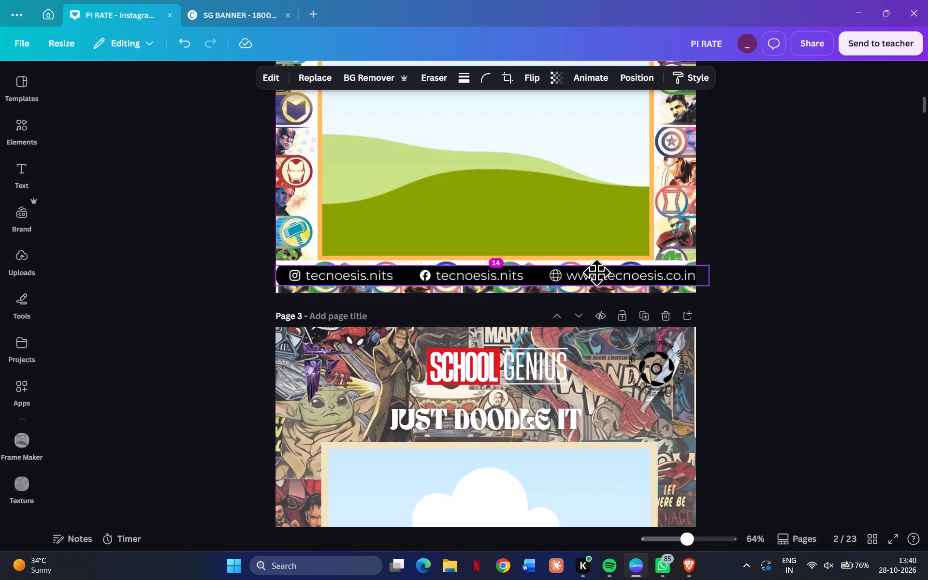
{"action": "left_click_drag", "start_coordinate": [596, 272], "coordinate": [593, 275]}
{"action": "left_click", "coordinate": [723, 296]}
Review pages 1 to 3 at different zoom levels, comparing their headers, frames, borders and contact bars.
{"action": "scroll", "coordinate": [717, 335], "scroll_direction": "down", "scroll_amount": 11}
{"action": "scroll", "coordinate": [717, 335], "scroll_direction": "up", "scroll_amount": 20}
{"action": "scroll", "coordinate": [717, 335], "scroll_direction": "up", "scroll_amount": 5}
{"action": "scroll", "coordinate": [717, 335], "scroll_direction": "down", "scroll_amount": 13}
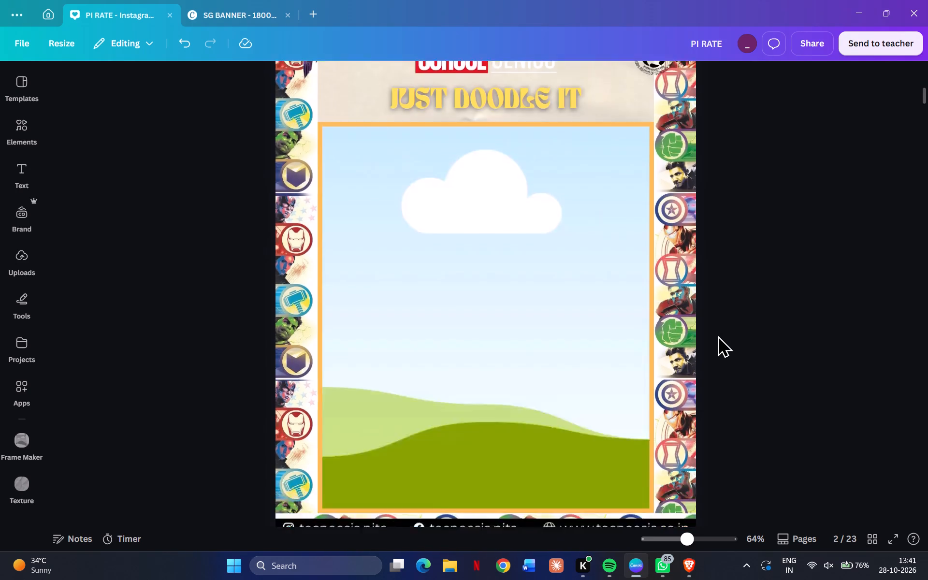
{"action": "scroll", "coordinate": [717, 335], "scroll_direction": "down", "scroll_amount": 7}
{"action": "scroll", "coordinate": [717, 335], "scroll_direction": "up", "scroll_amount": 11}
{"action": "scroll", "coordinate": [717, 335], "scroll_direction": "down", "scroll_amount": 5}
{"action": "scroll", "coordinate": [717, 335], "scroll_direction": "up", "scroll_amount": 5}
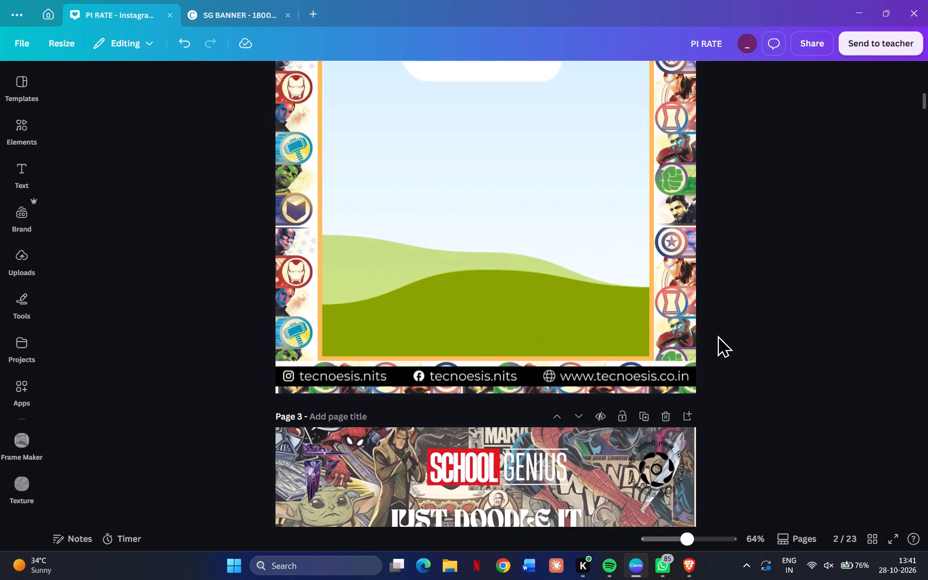
{"action": "scroll", "coordinate": [717, 335], "scroll_direction": "up", "scroll_amount": 4}
{"action": "scroll", "coordinate": [717, 335], "scroll_direction": "down", "scroll_amount": 1}
{"action": "scroll", "coordinate": [717, 335], "scroll_direction": "up", "scroll_amount": 7}
{"action": "scroll", "coordinate": [717, 335], "scroll_direction": "down", "scroll_amount": 4}
{"action": "scroll", "coordinate": [717, 335], "scroll_direction": "up", "scroll_amount": 3}
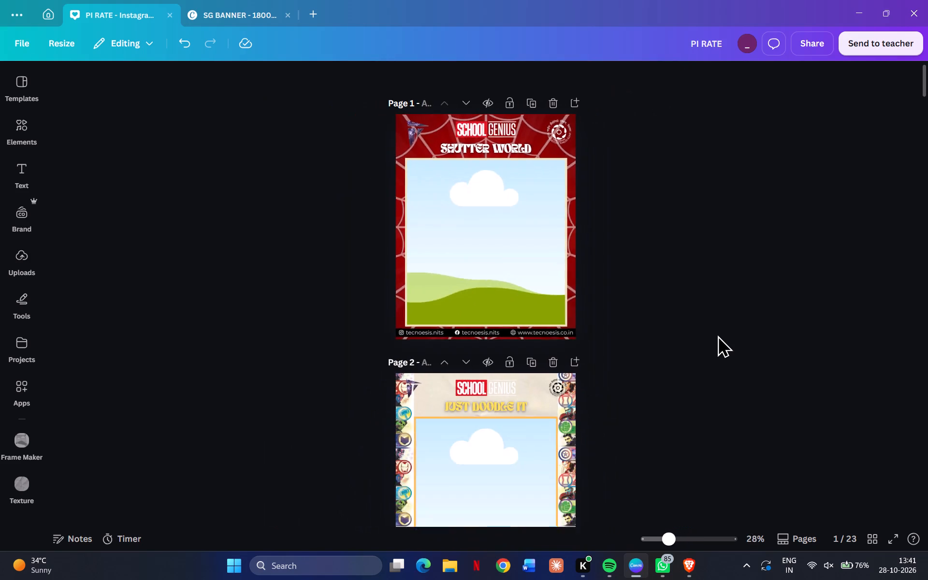
{"action": "scroll", "coordinate": [717, 335], "scroll_direction": "down", "scroll_amount": 2}
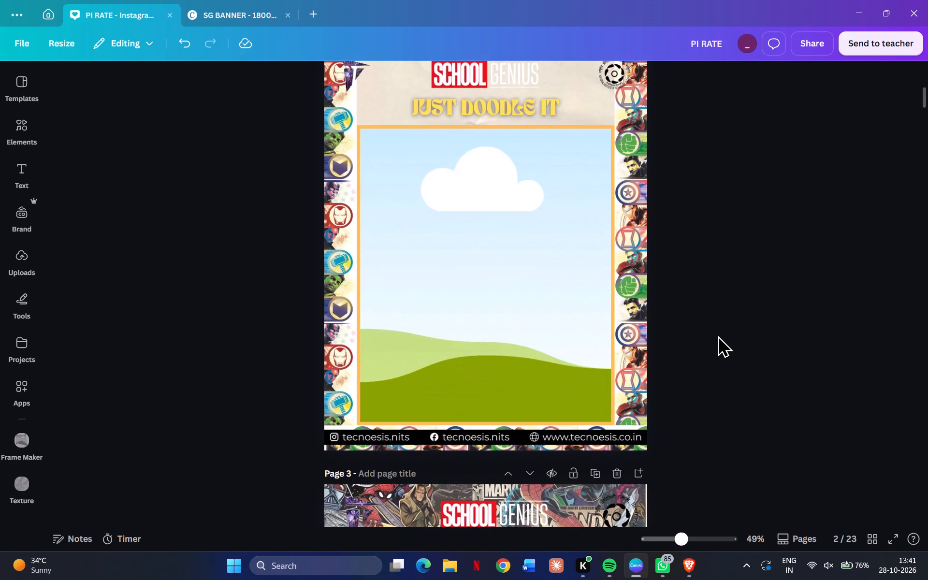
{"action": "scroll", "coordinate": [717, 335], "scroll_direction": "up", "scroll_amount": 6}
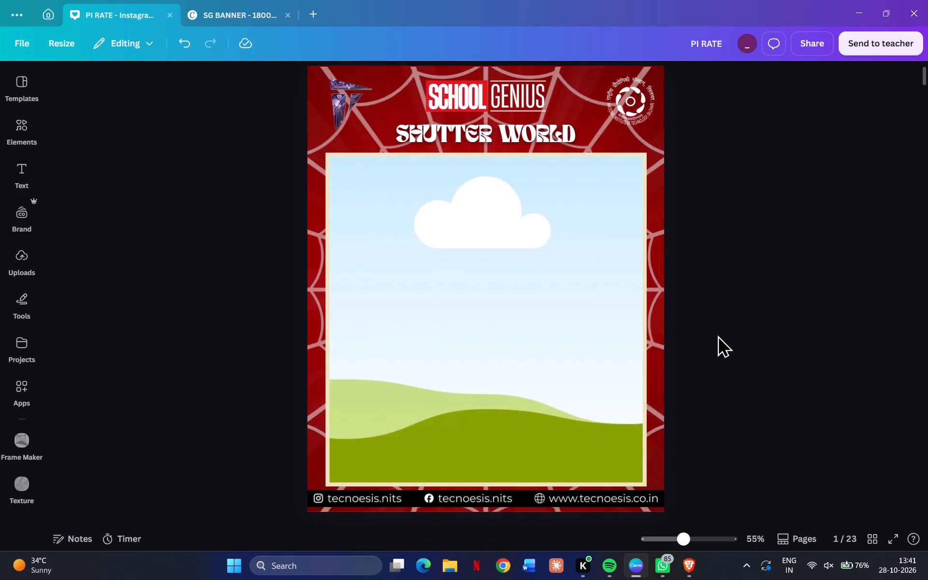
{"action": "scroll", "coordinate": [717, 335], "scroll_direction": "down", "scroll_amount": 2}
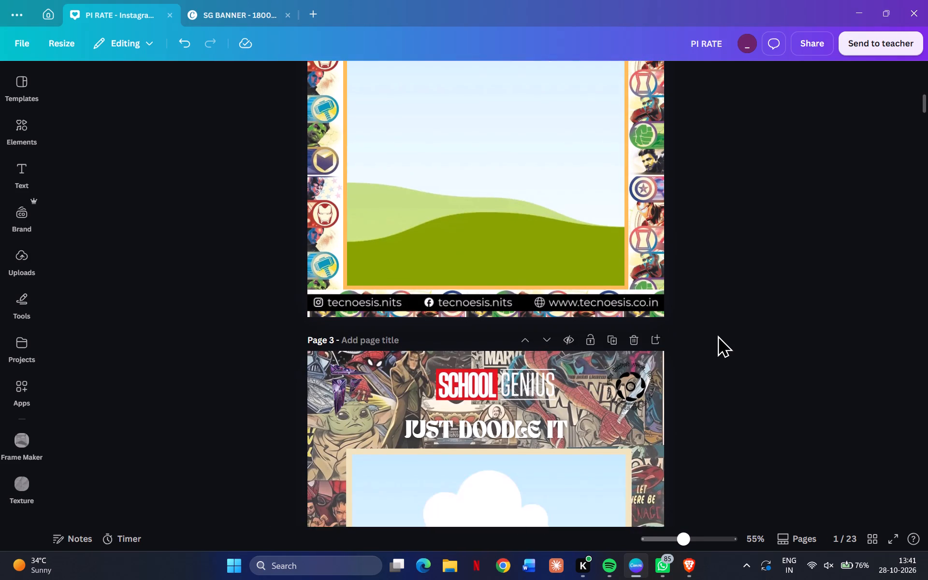
{"action": "scroll", "coordinate": [717, 335], "scroll_direction": "down", "scroll_amount": 3}
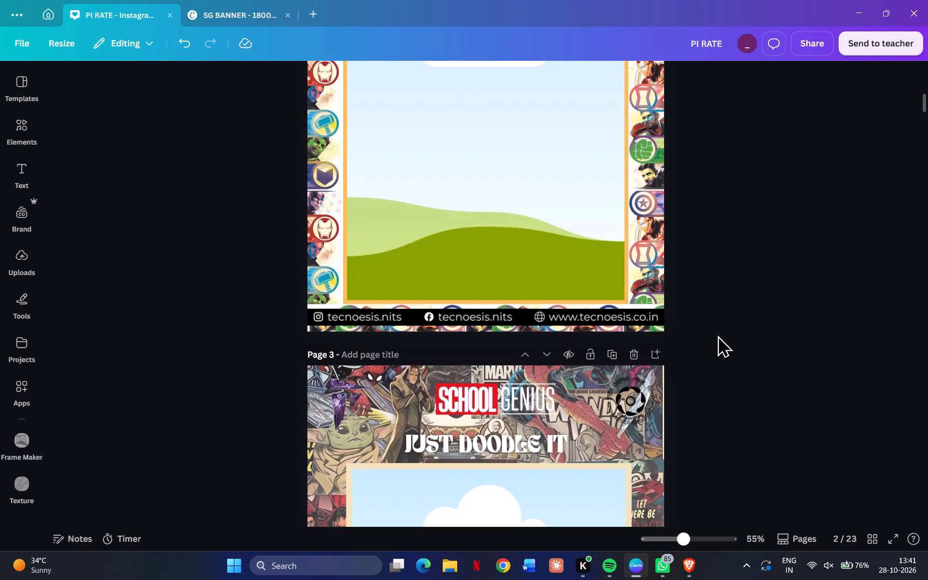
{"action": "scroll", "coordinate": [791, 347], "scroll_direction": "up", "scroll_amount": 6}
{"action": "scroll", "coordinate": [791, 347], "scroll_direction": "down", "scroll_amount": 1}
{"action": "scroll", "coordinate": [791, 347], "scroll_direction": "up", "scroll_amount": 10}
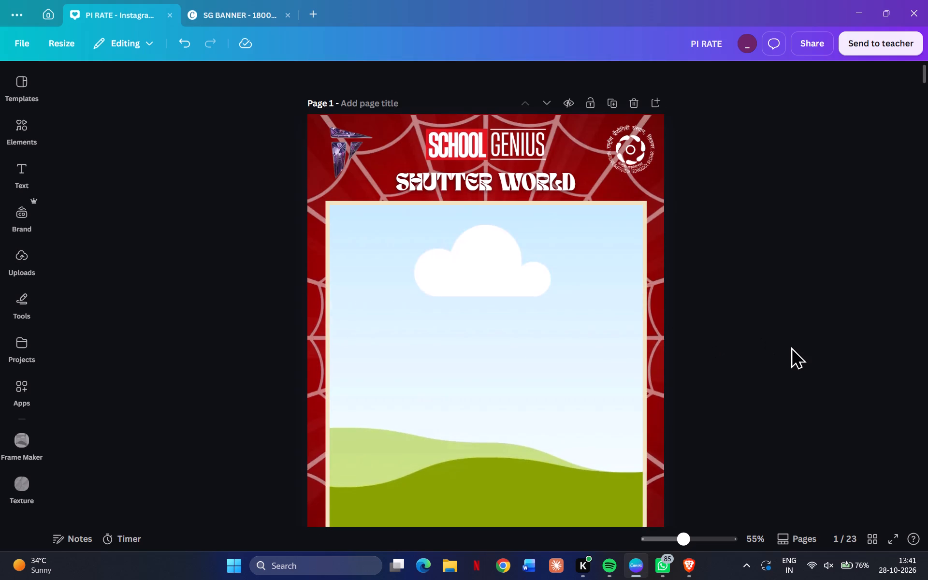
Save the PI RATE design.
{"action": "key", "text": "ctrl+s"}
{"action": "scroll", "coordinate": [814, 324], "scroll_direction": "down", "scroll_amount": 5}
{"action": "scroll", "coordinate": [814, 324], "scroll_direction": "up", "scroll_amount": 6}
Copy the share link of the PI RATE design and return to its pages.
{"action": "scroll", "coordinate": [814, 324], "scroll_direction": "left", "scroll_amount": 1}
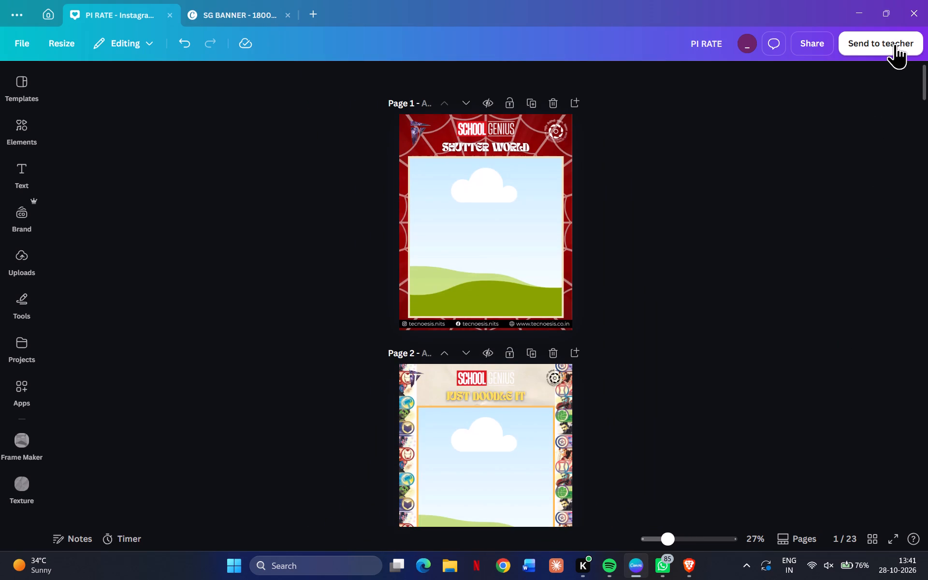
{"action": "left_click", "coordinate": [814, 47]}
{"action": "left_click", "coordinate": [779, 239]}
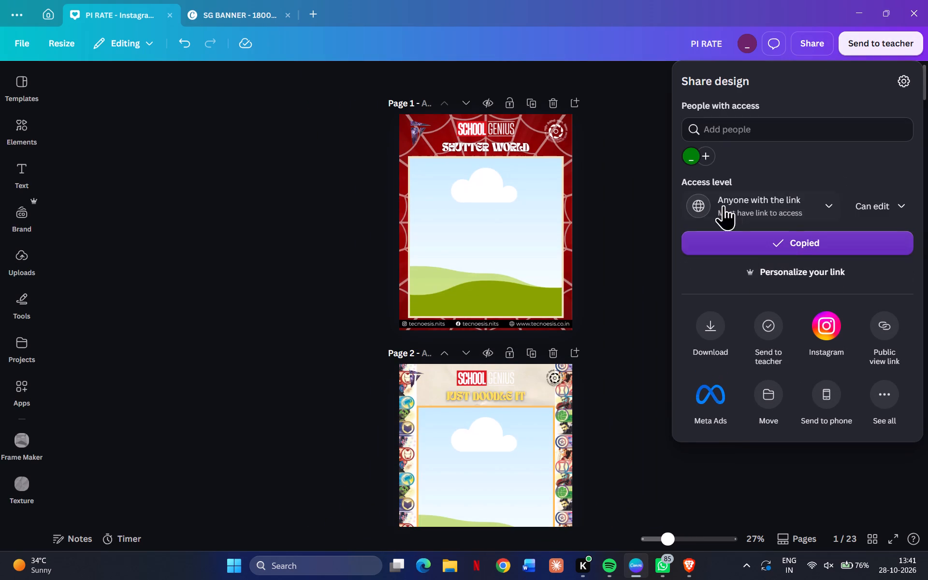
{"action": "left_click", "coordinate": [647, 212]}
{"action": "scroll", "coordinate": [648, 217], "scroll_direction": "down", "scroll_amount": 5}
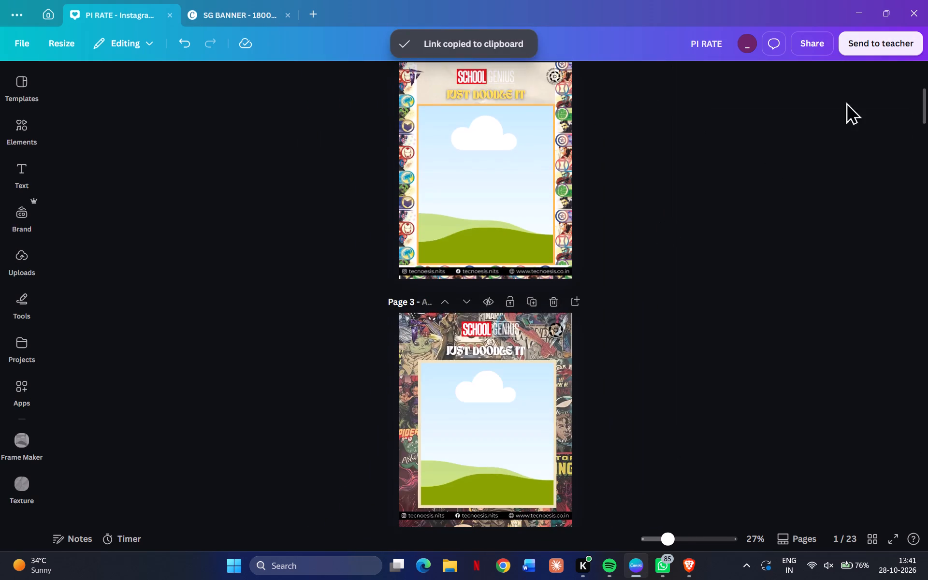